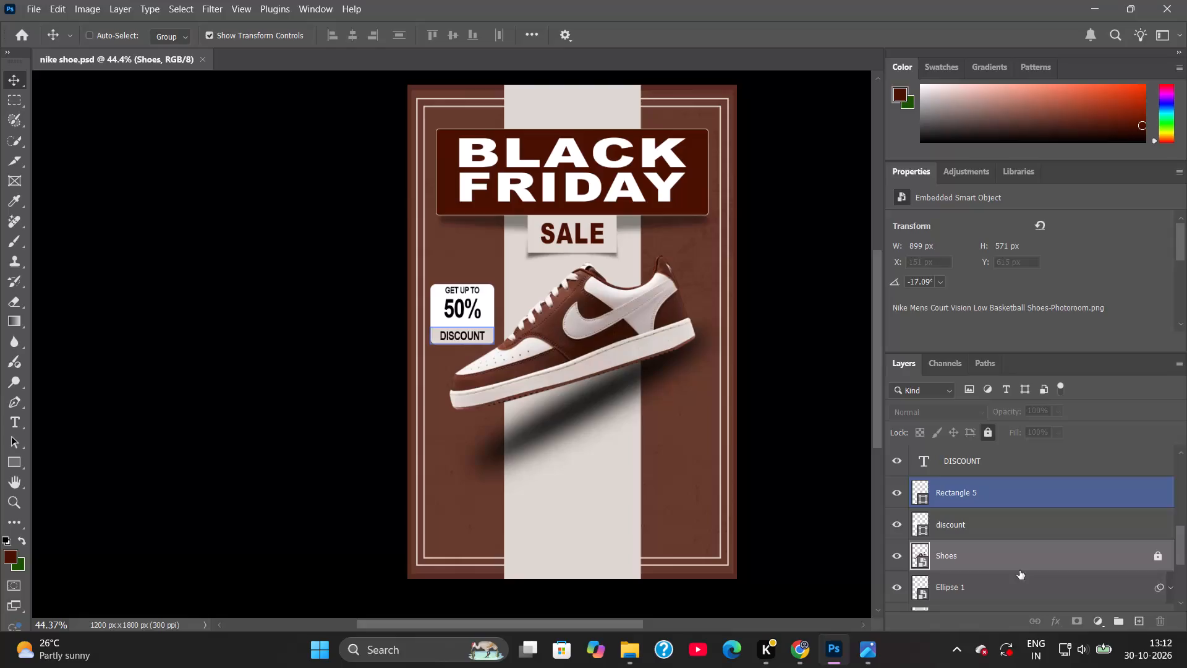
Group the 50%, GET UP TO, DISCOUNT, Rectangle 5 and discount shape layers into a new group named "discount".
scroll(1003, 518, "up", 1)
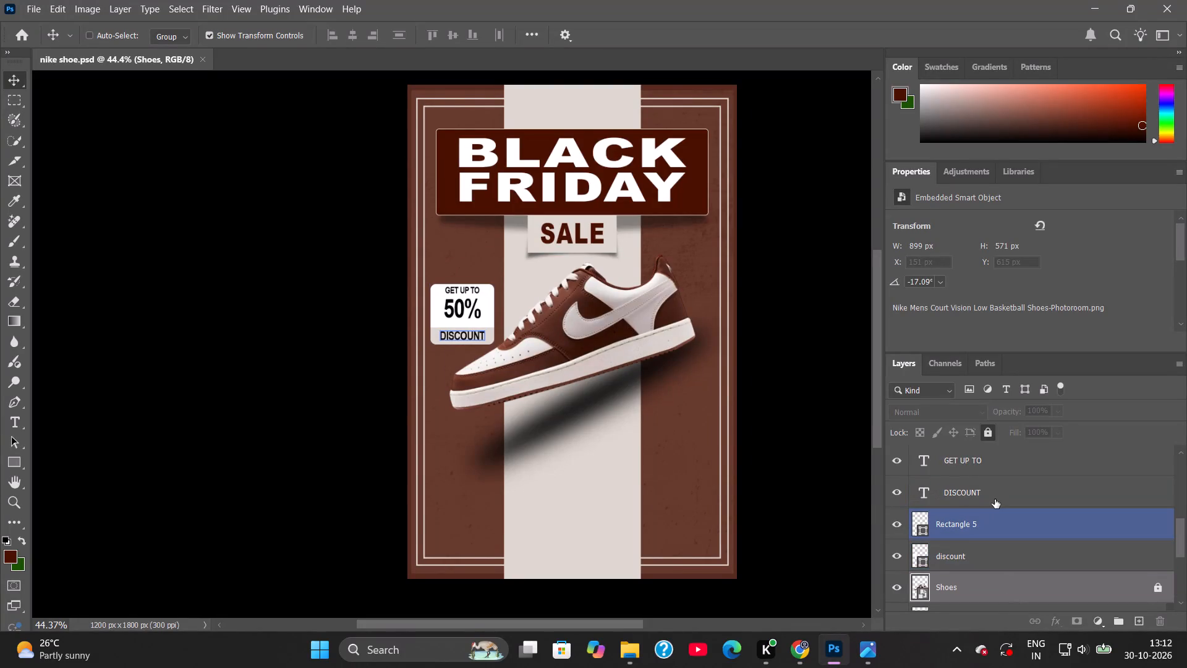
scroll(995, 499, "up", 2)
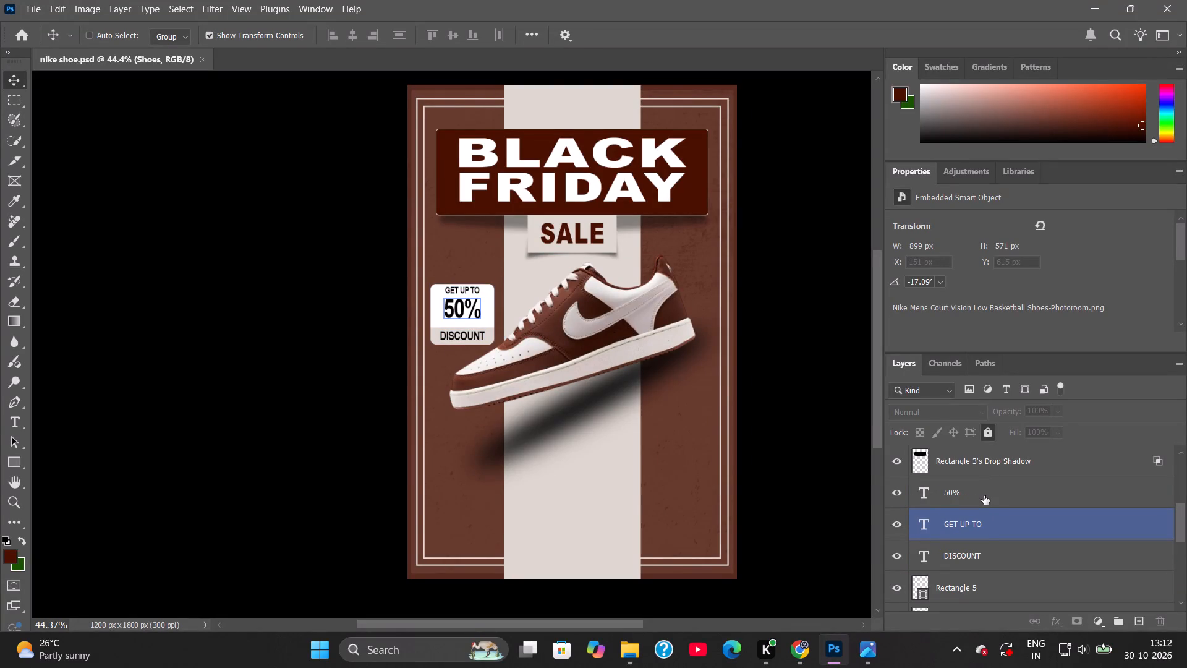
left_click(984, 495)
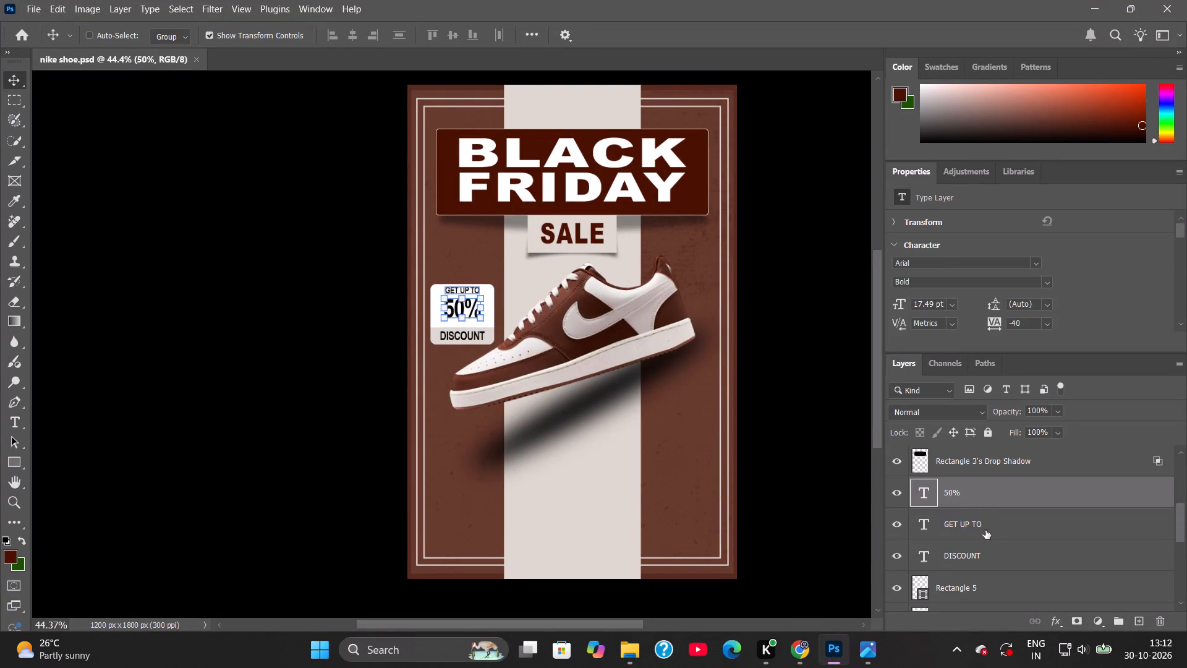
left_click(985, 530, "ctrl")
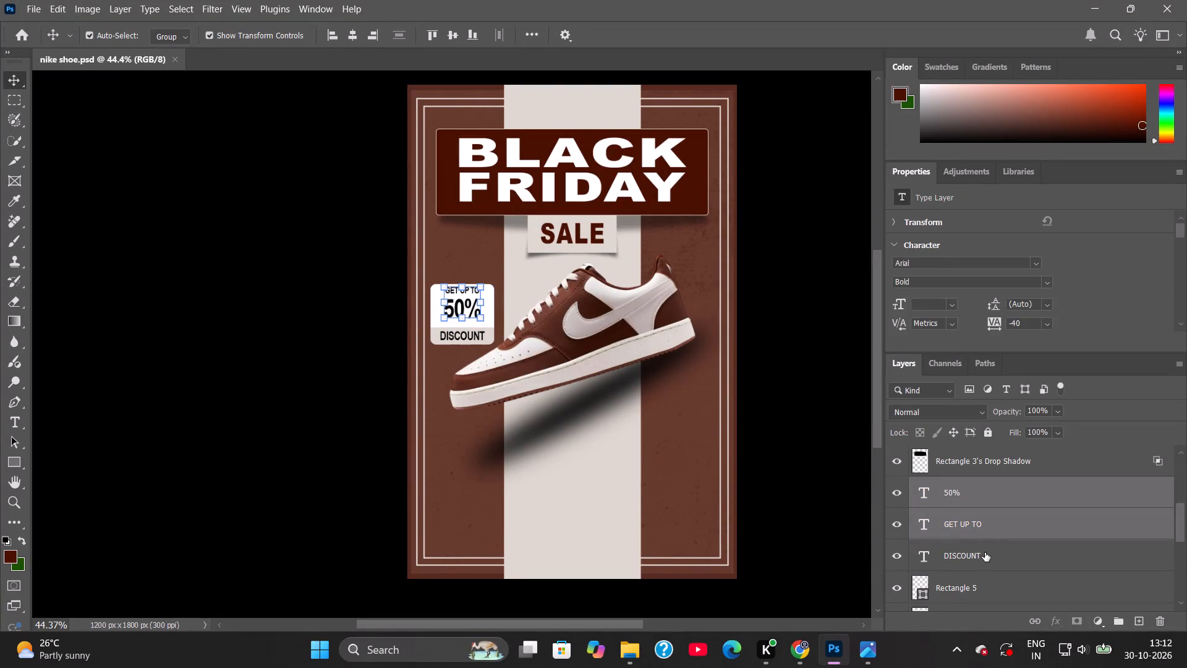
left_click(985, 552, "ctrl")
left_click(982, 586, "ctrl")
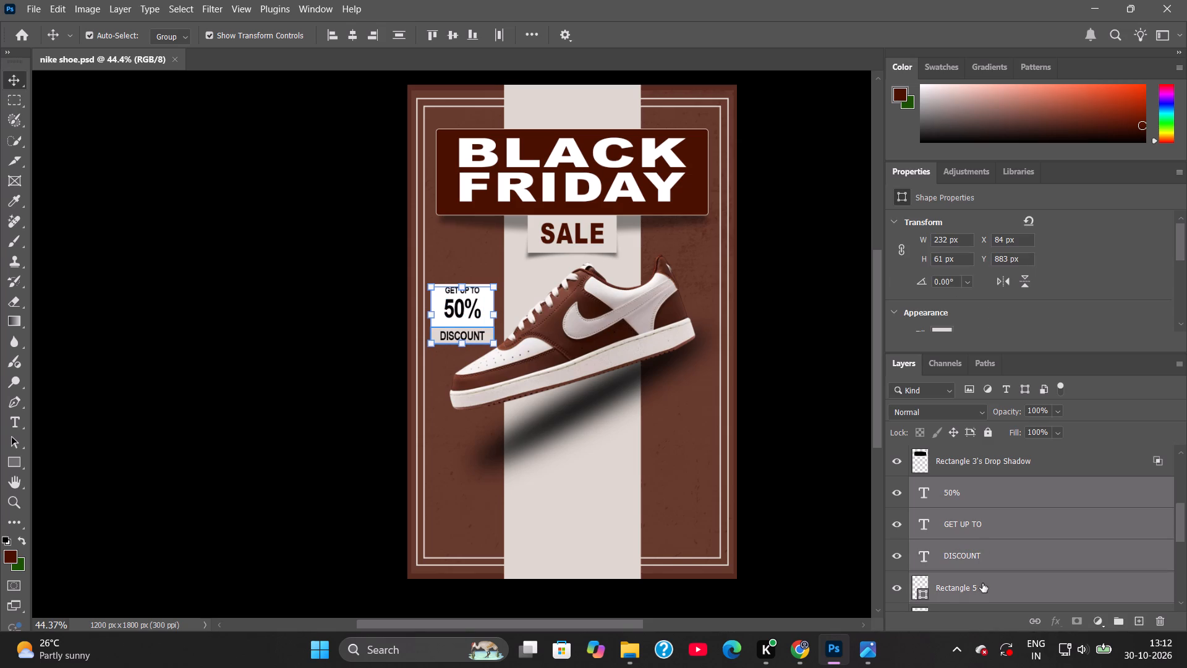
scroll(982, 578, "down", 1)
scroll(1054, 502, "down", 1)
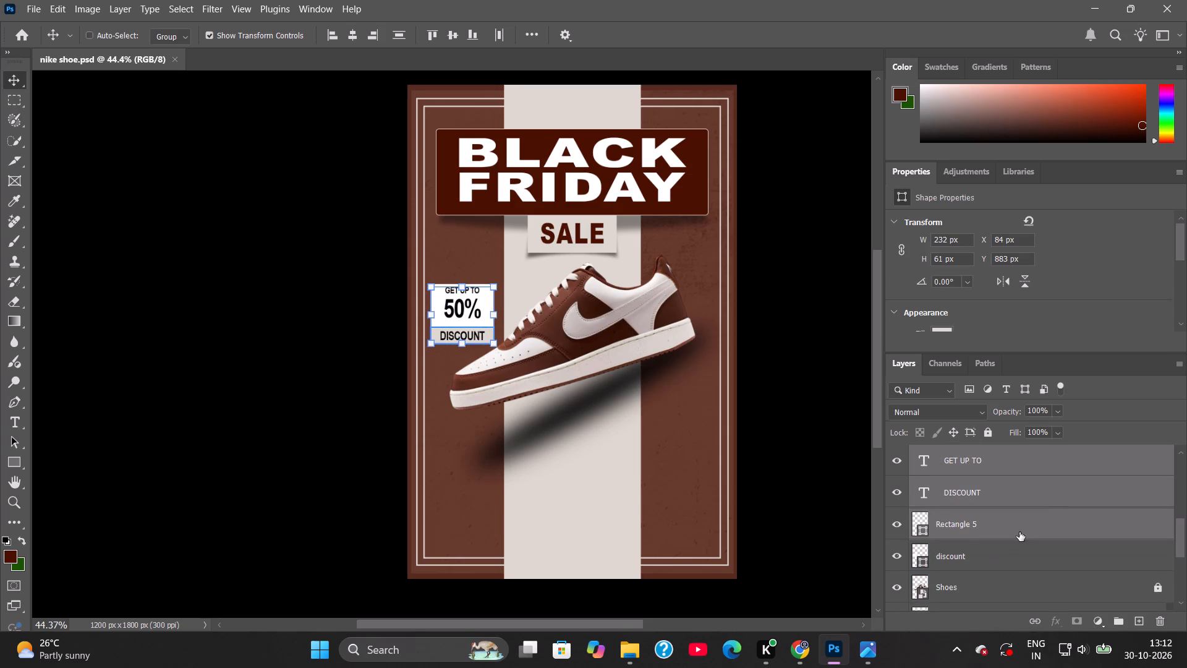
left_click(987, 550, "ctrl")
right_click(987, 550)
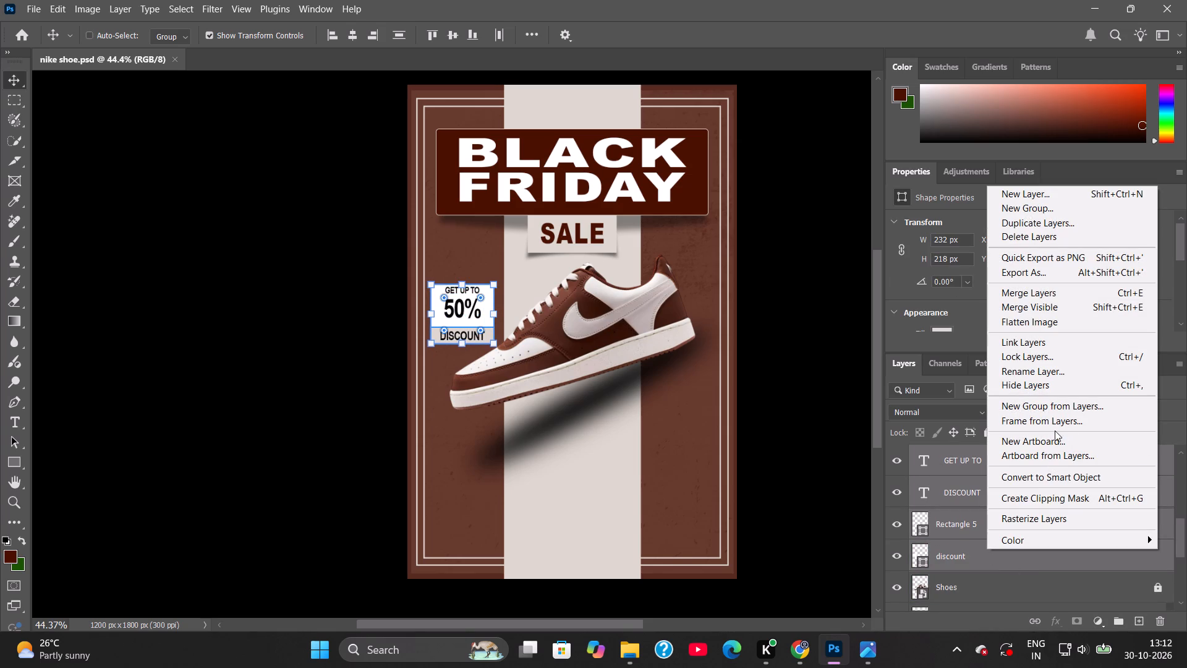
left_click(1066, 408)
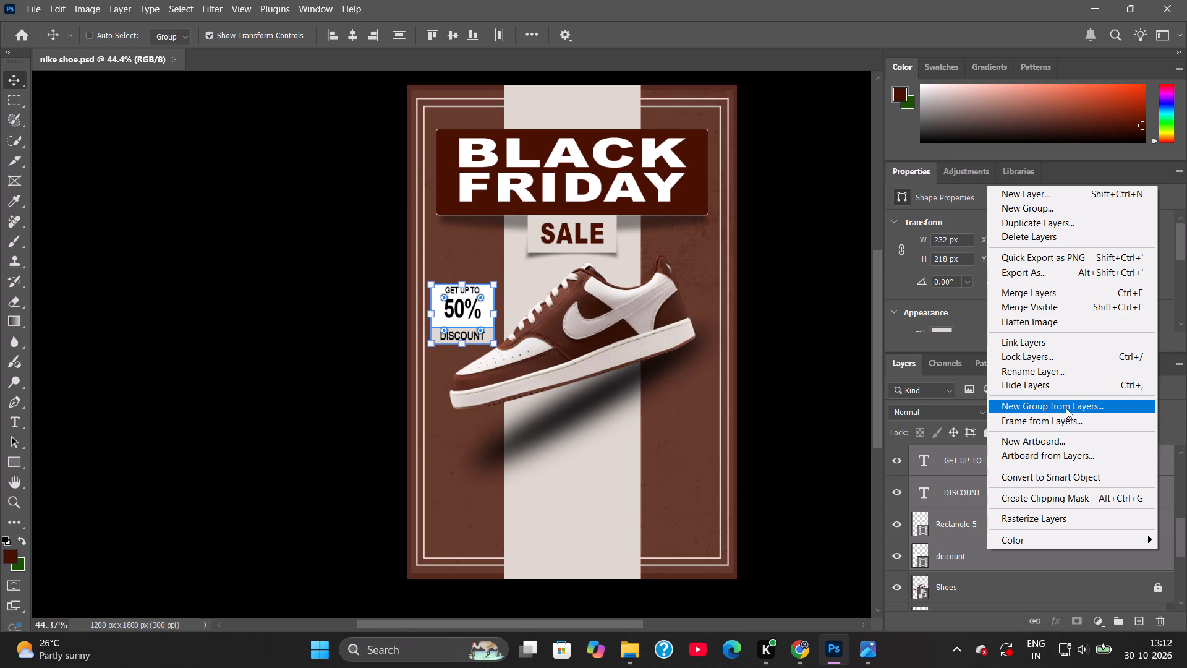
type("discount")
key("Return")
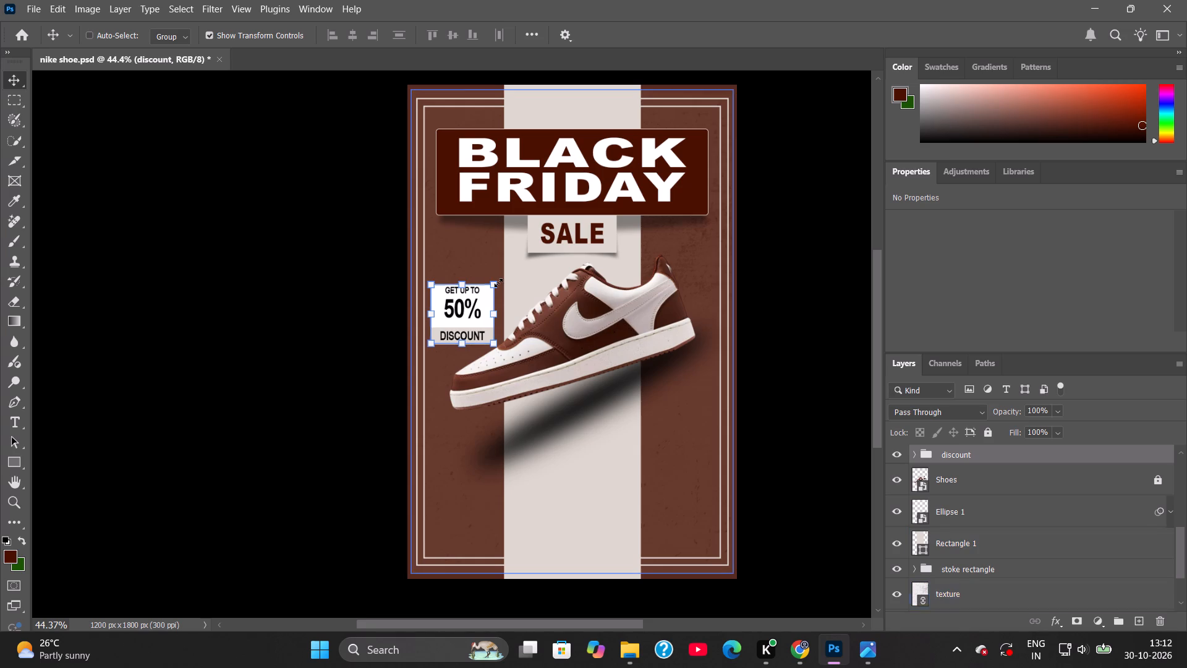
Select the Shoes layer and save the poster document.
left_click(958, 490)
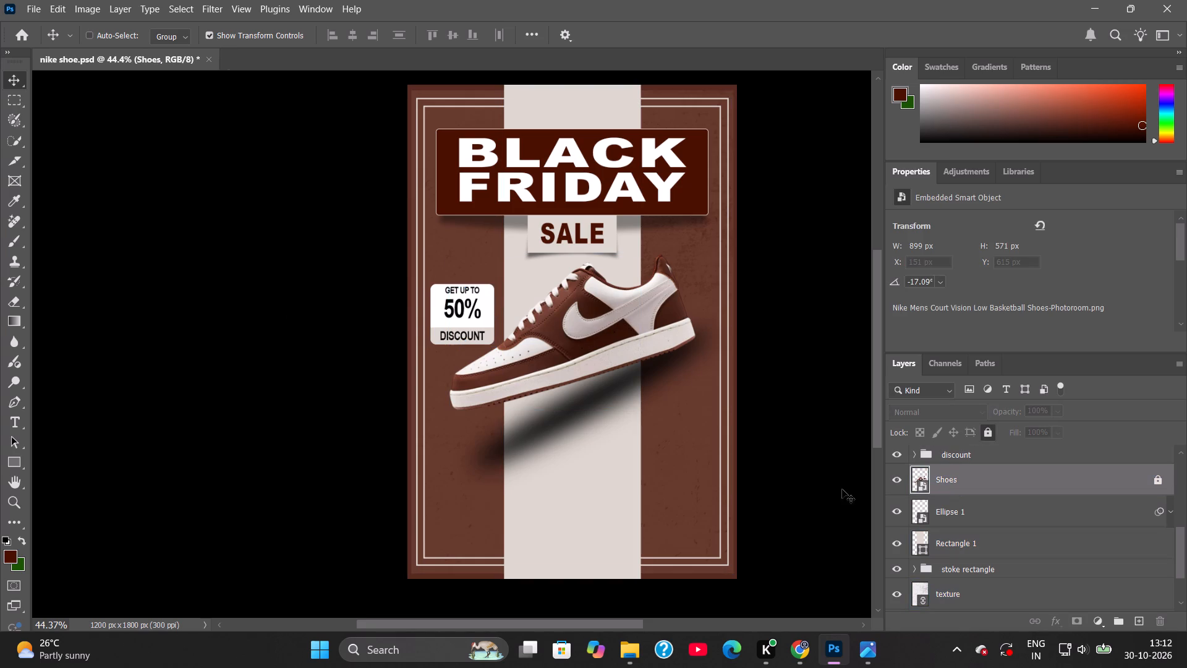
left_click(822, 486)
key("ctrl+s")
Skew the discount group by its corners until the badge tilts about -5.4° with its sides leaning to match, and apply the transform.
scroll(420, 372, "up", 3, "alt")
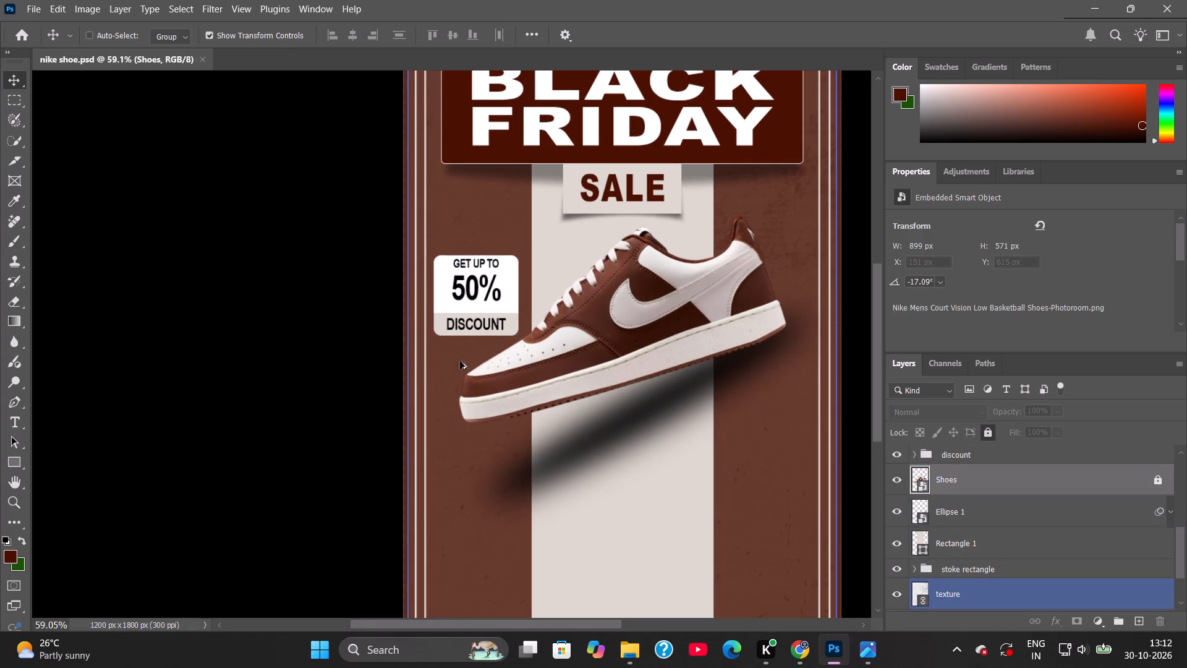
scroll(990, 504, "up", 1)
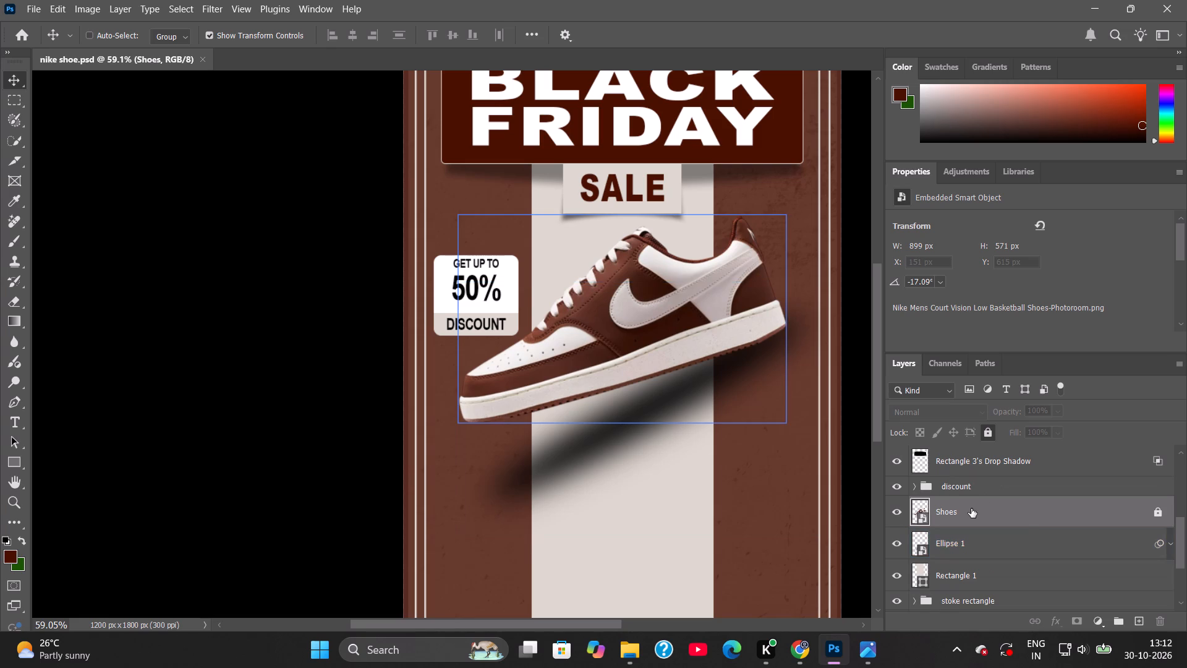
scroll(966, 484, "up", 4)
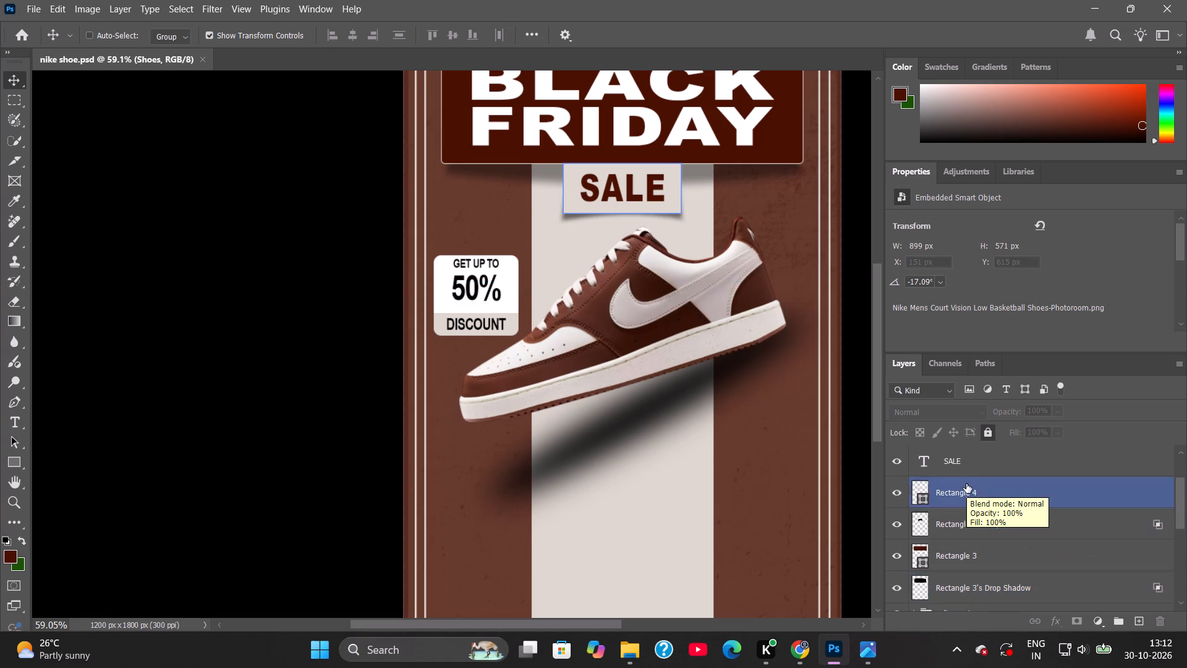
scroll(966, 484, "up", 6)
scroll(967, 482, "down", 3)
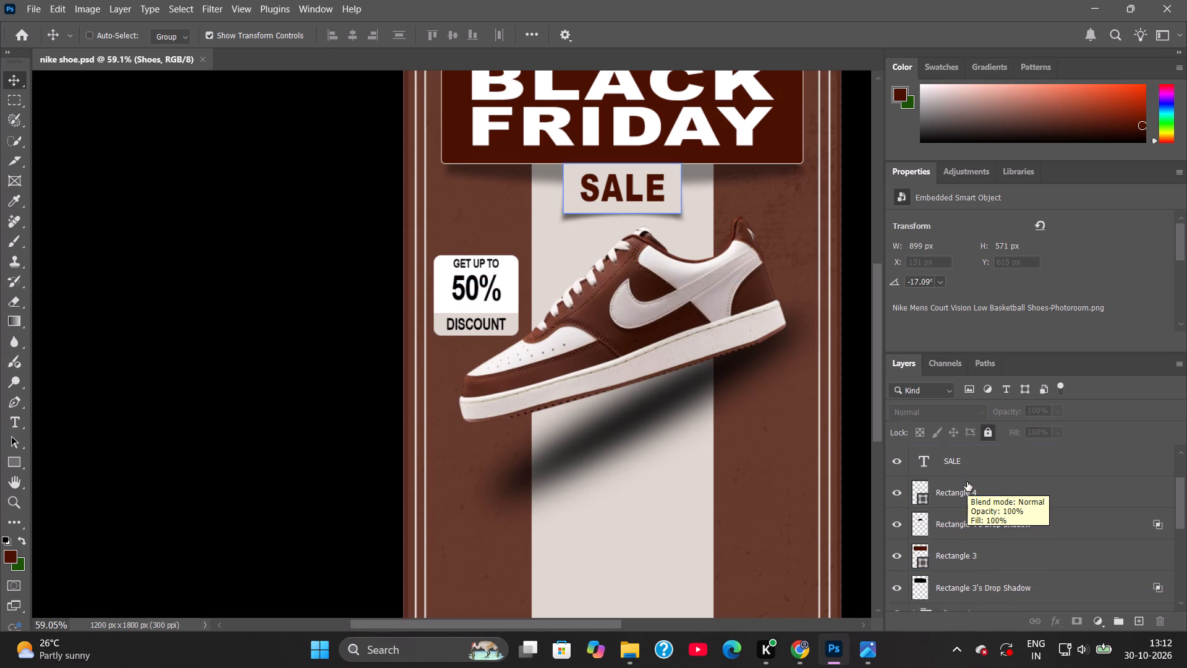
scroll(967, 482, "down", 3)
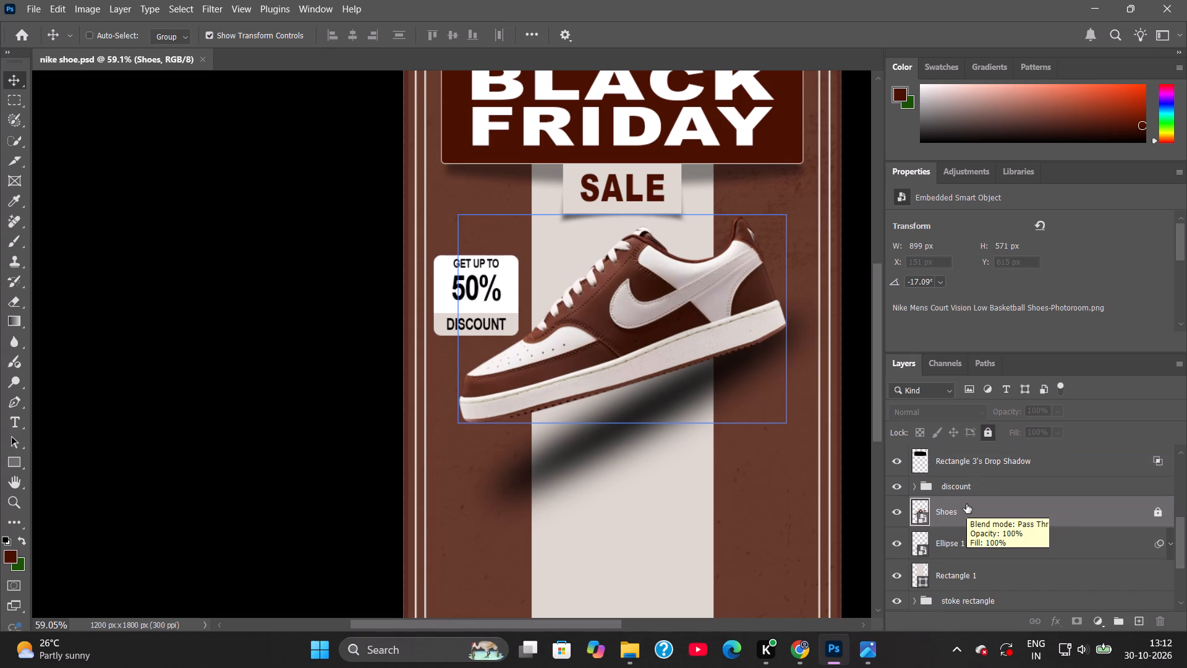
left_click(981, 489)
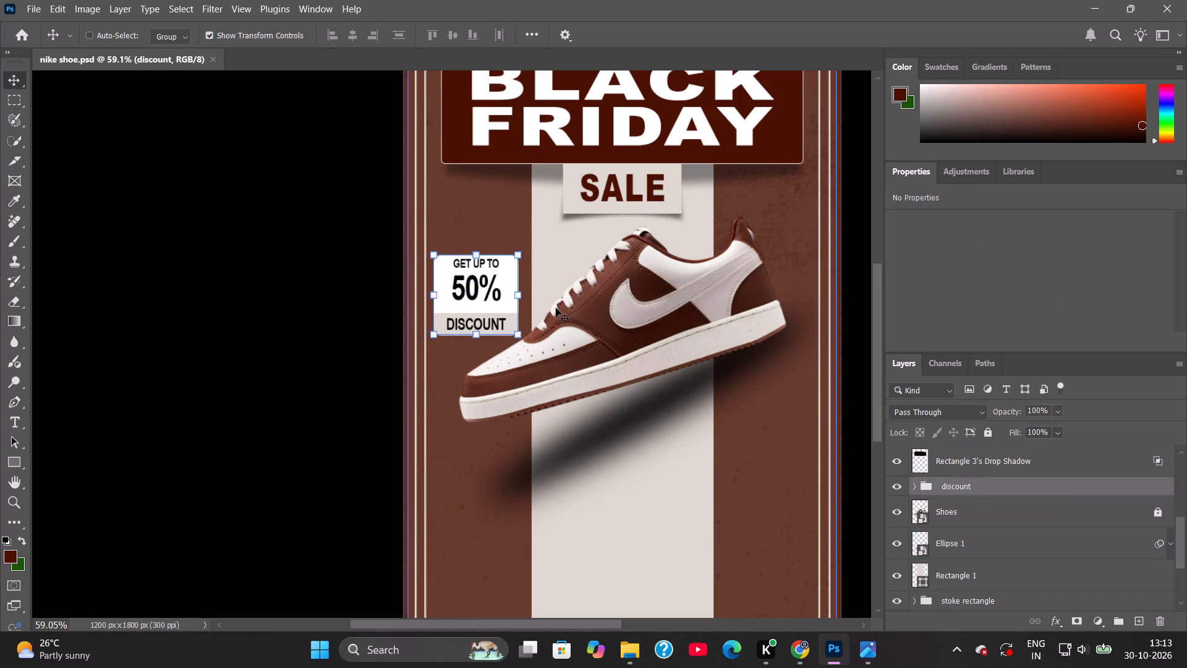
left_click(518, 252)
right_click(519, 252)
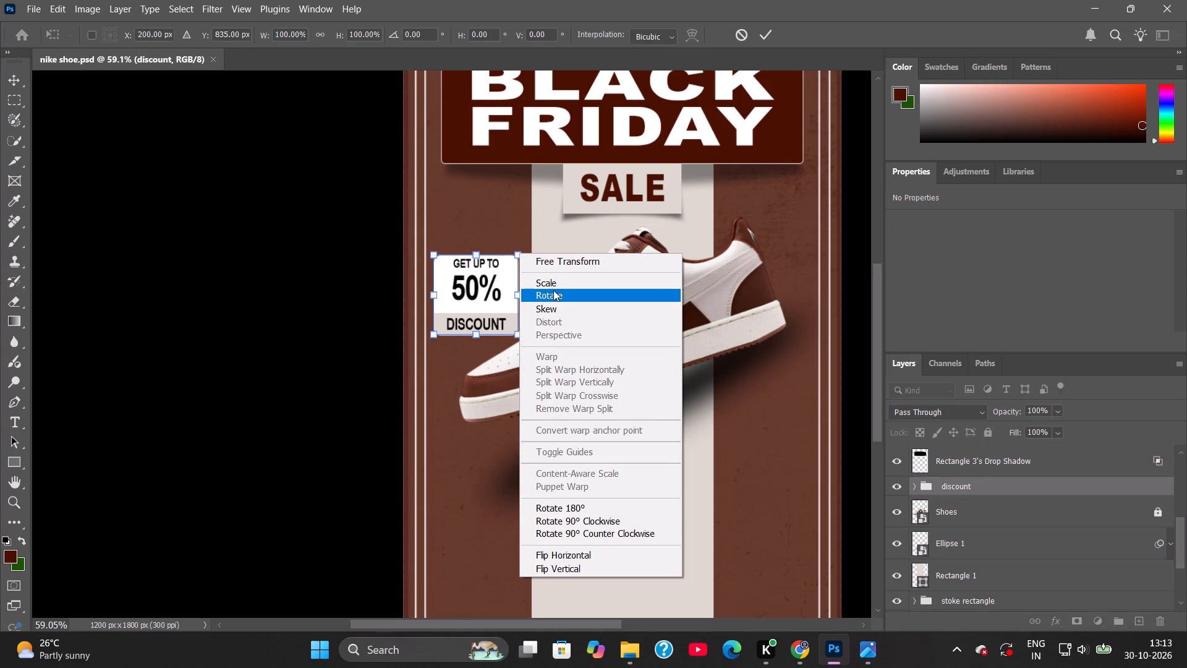
left_click(556, 312)
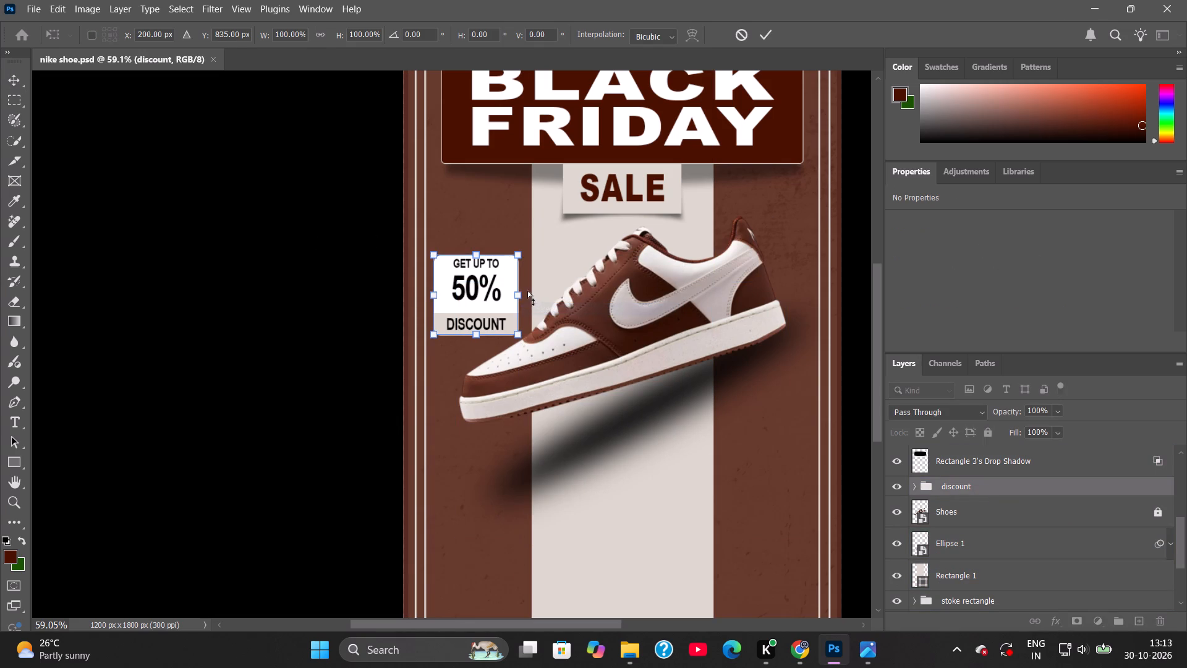
left_click_drag(519, 254, 519, 249)
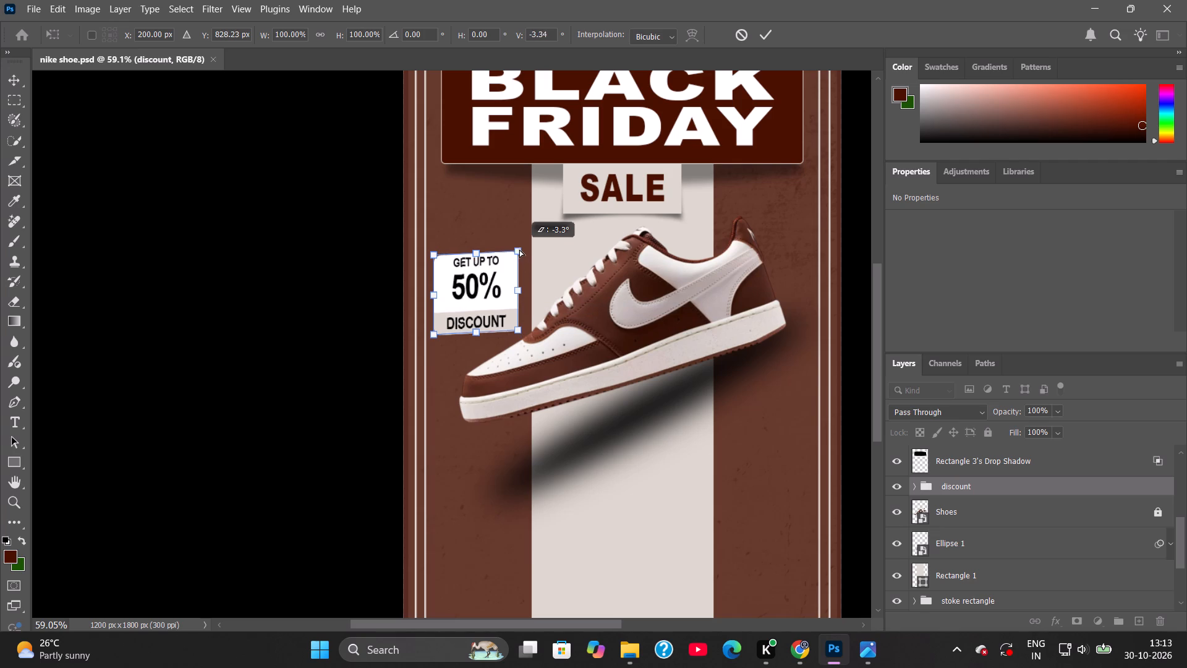
left_click_drag(519, 249, 519, 246)
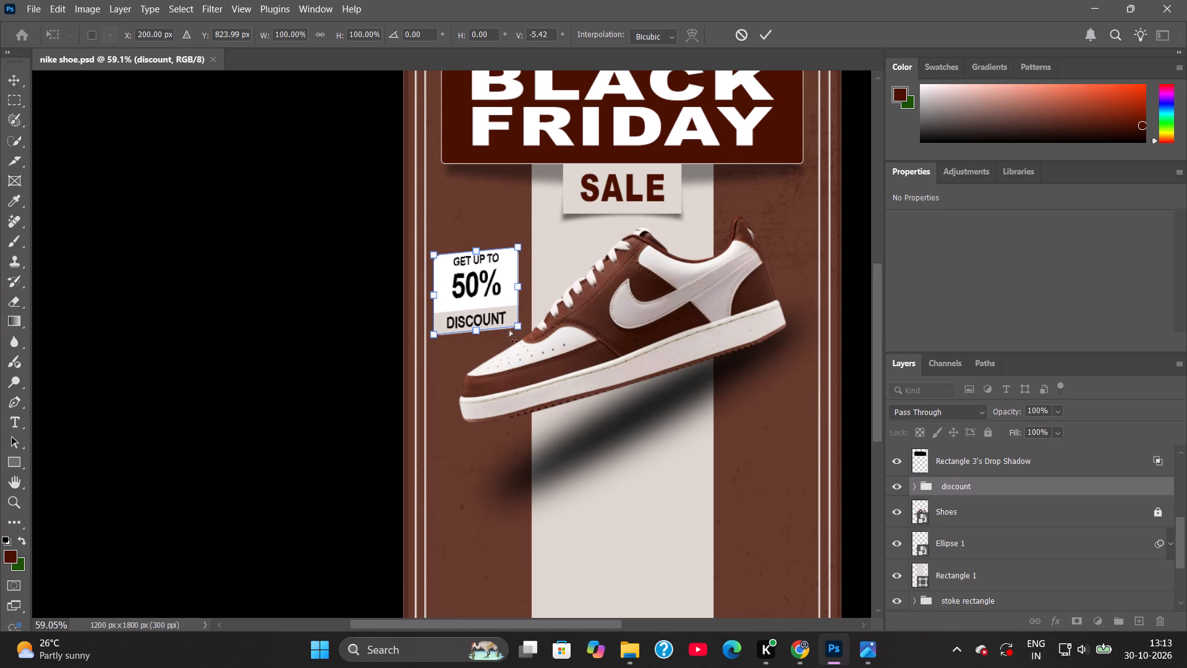
left_click_drag(436, 334, 436, 317)
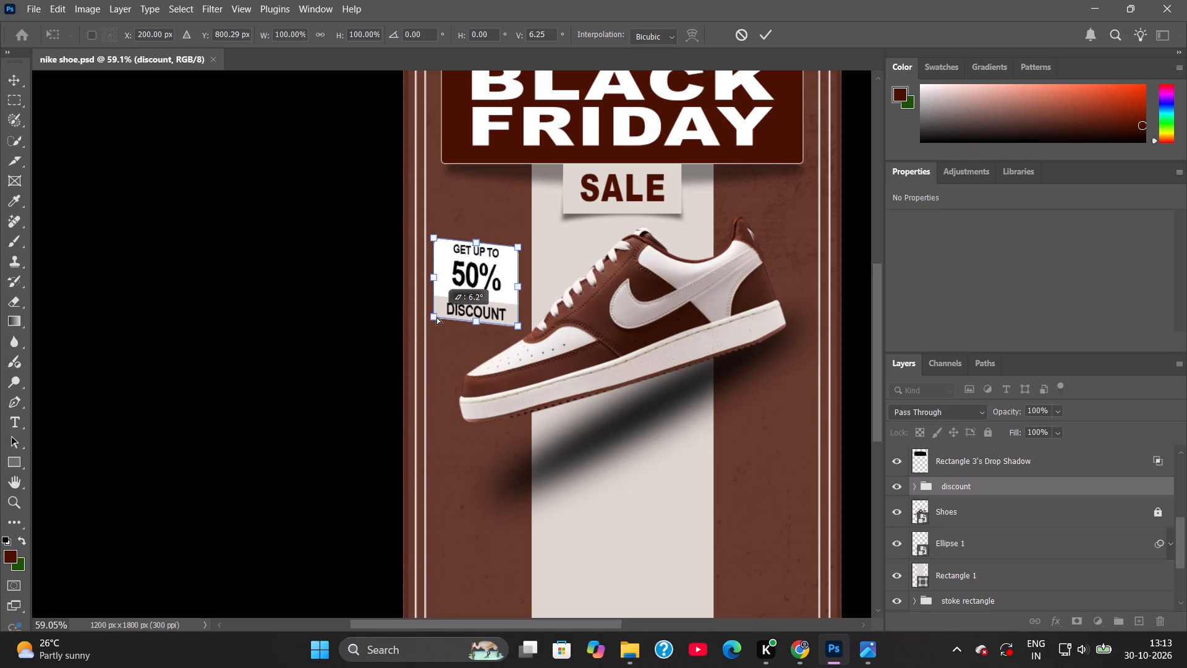
left_click_drag(436, 317, 438, 333)
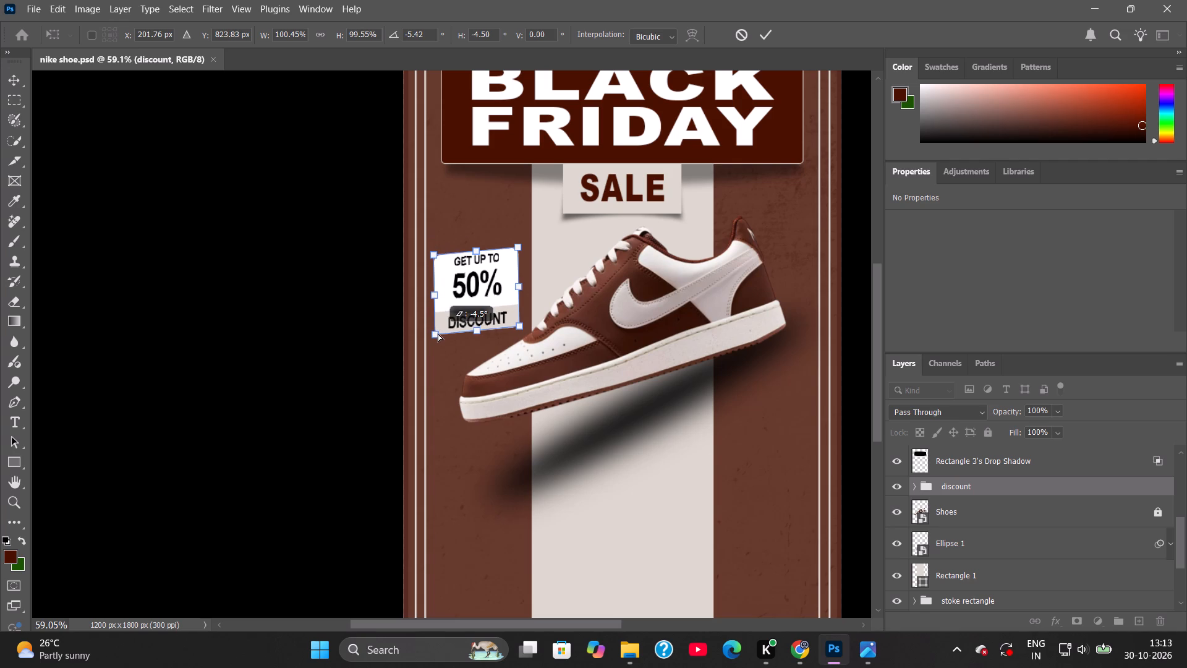
left_click_drag(438, 333, 440, 326)
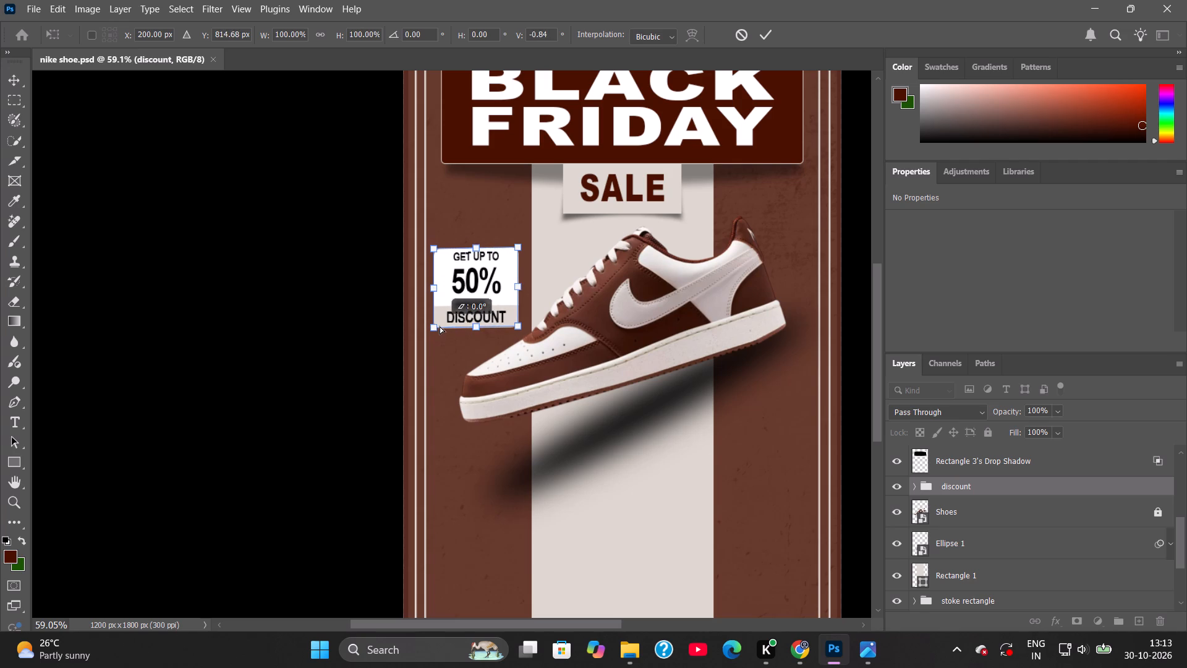
left_click_drag(440, 326, 438, 327)
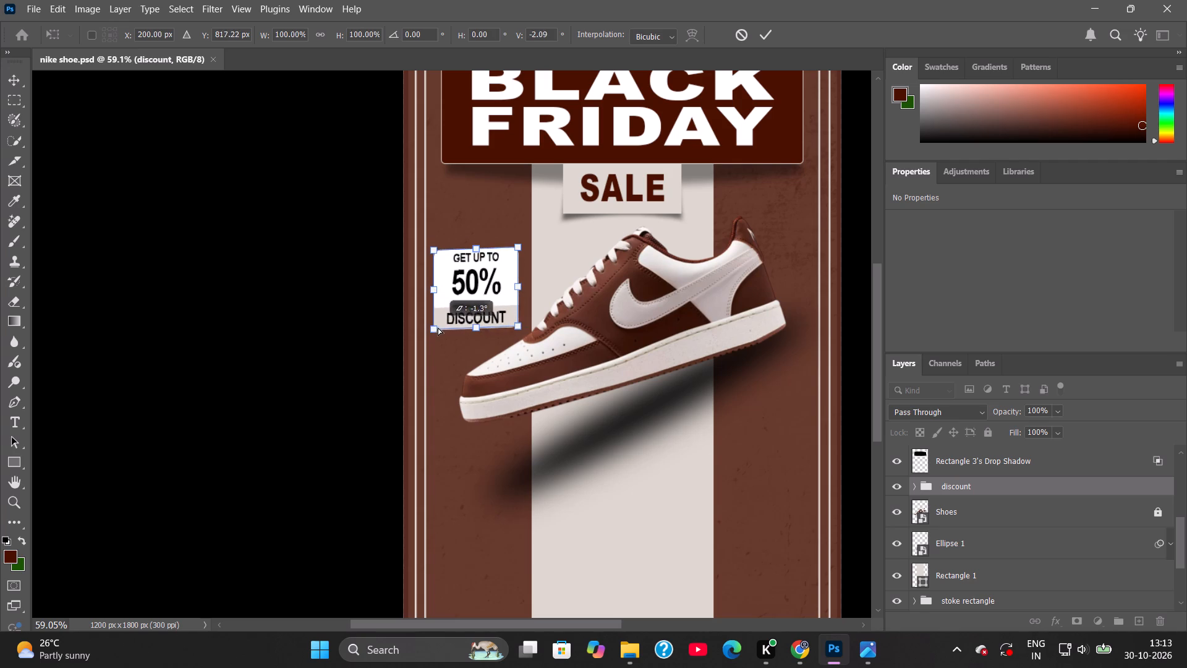
left_click_drag(438, 327, 445, 335)
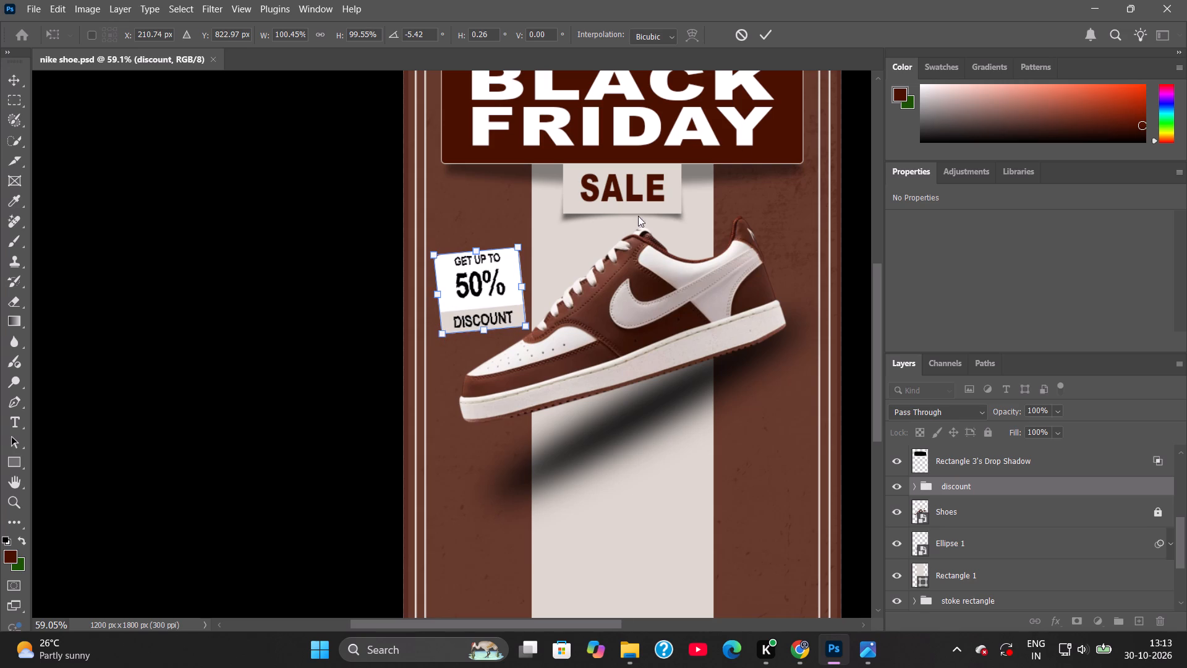
left_click(768, 28)
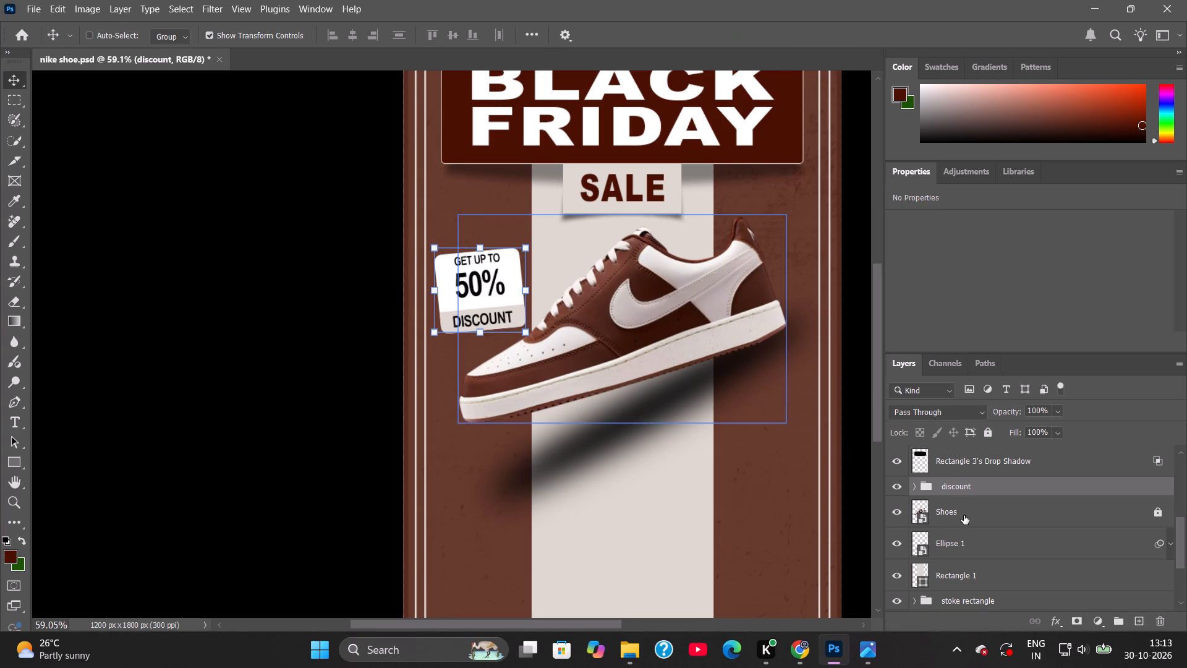
Skew the discount group again by its upper corners to about -3.9° rotation and 3.5° horizontal skew.
left_click(963, 515)
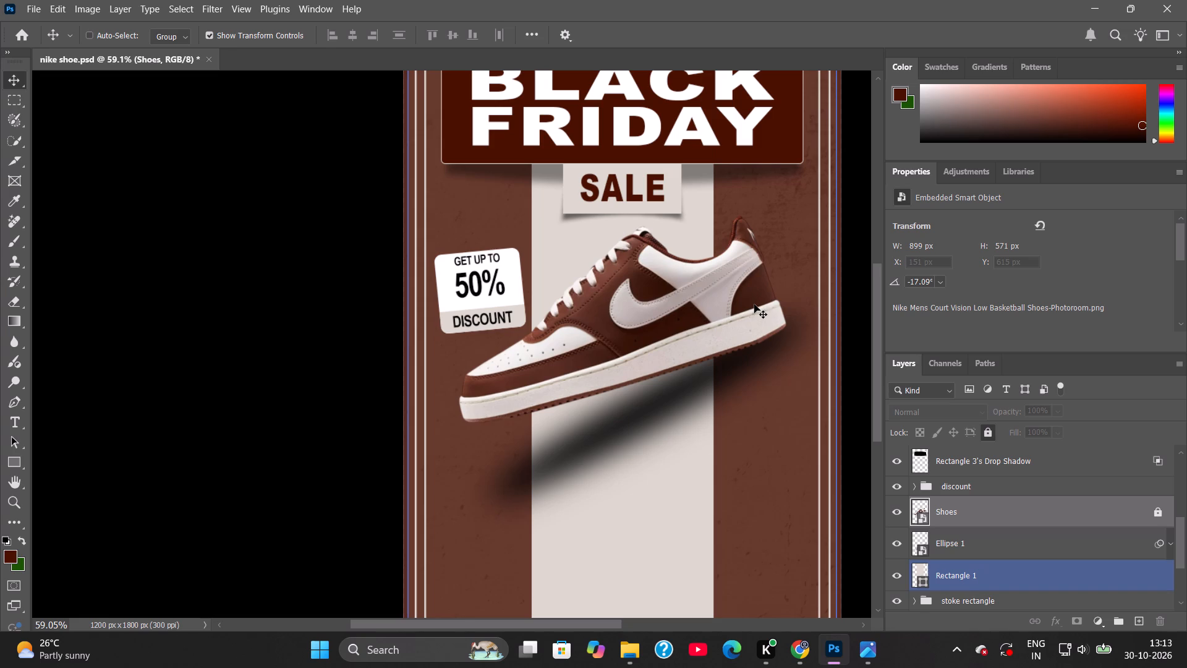
left_click(974, 494)
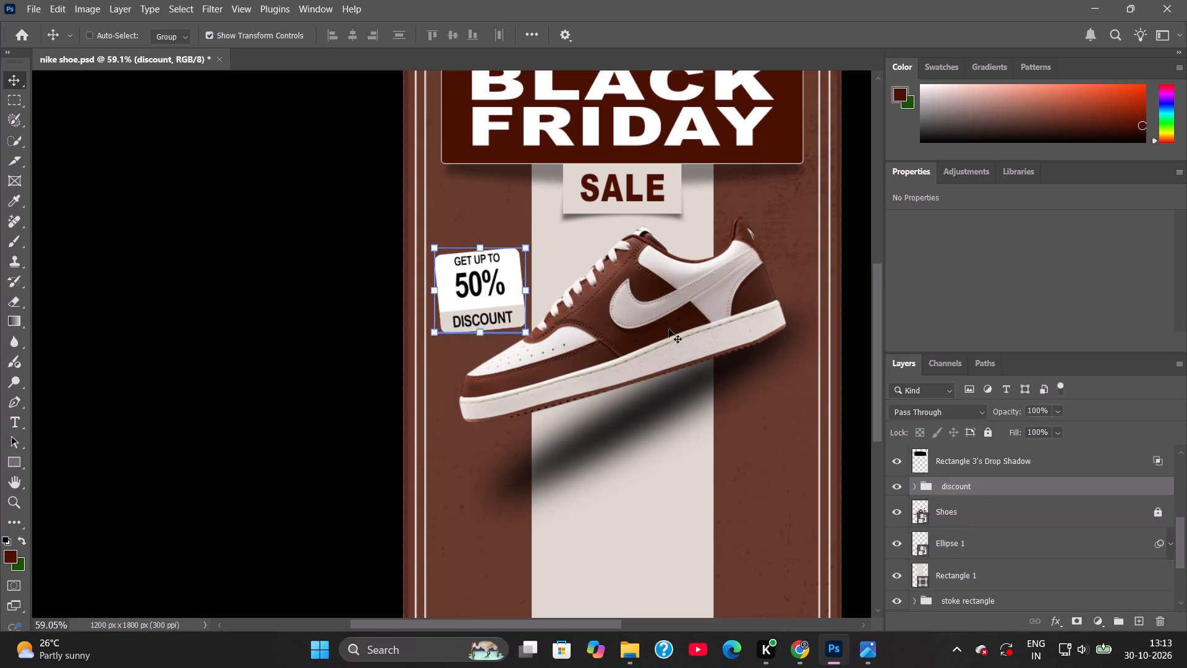
left_click(529, 248)
right_click(529, 248)
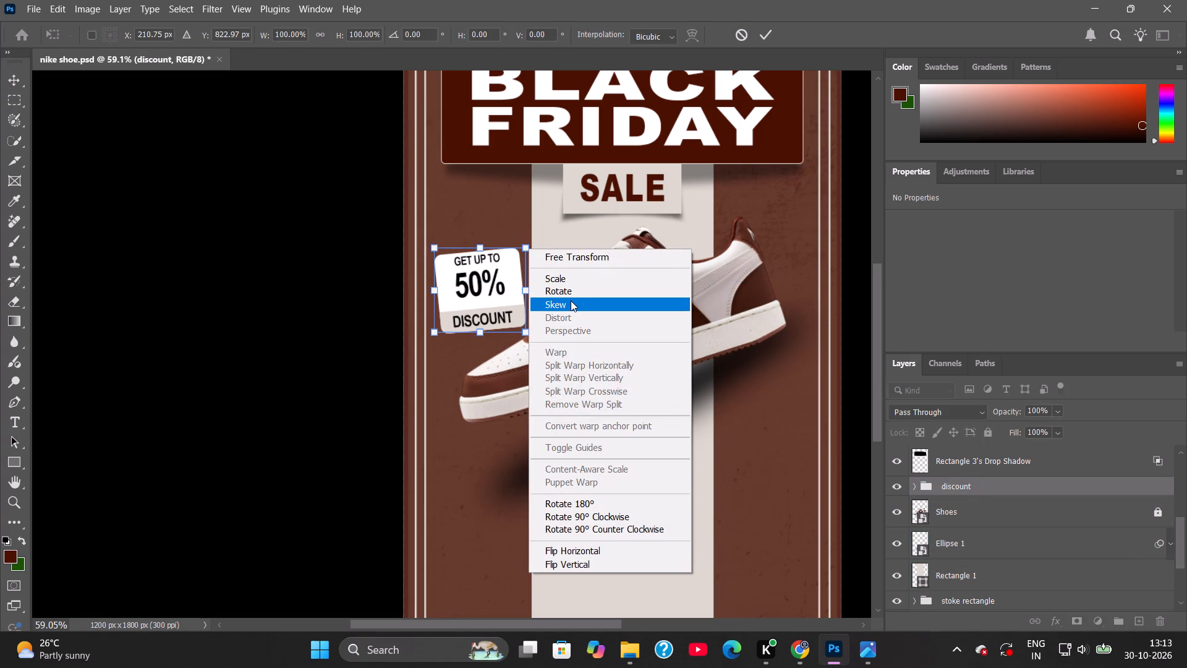
left_click(571, 301)
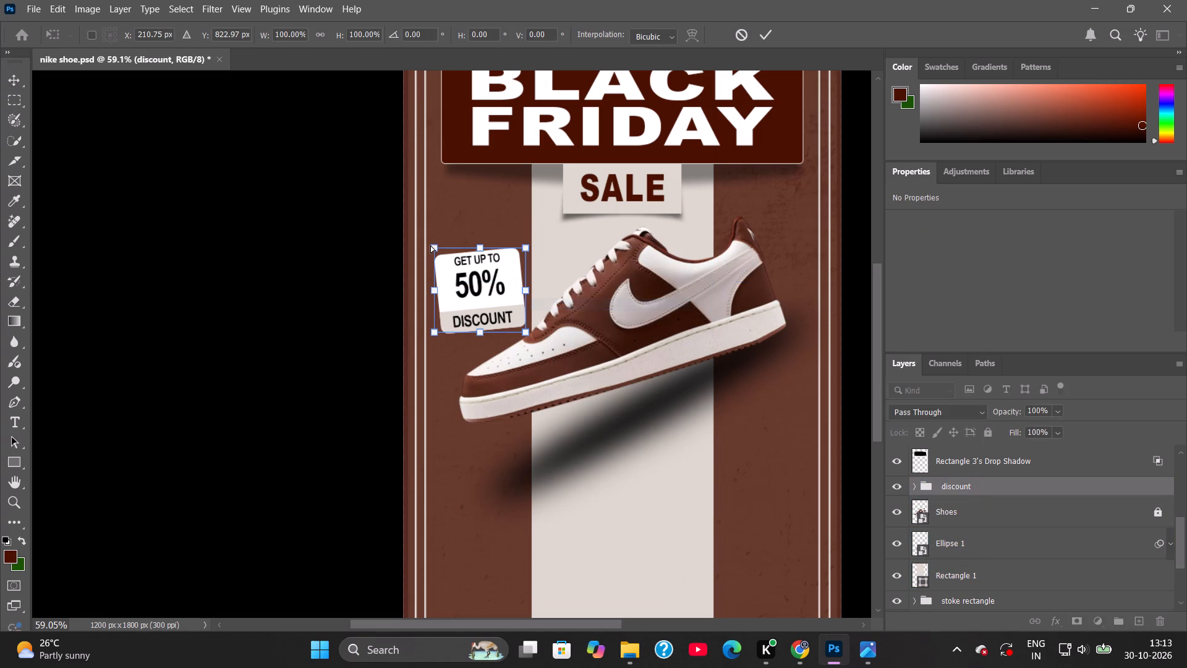
left_click_drag(430, 245, 427, 239)
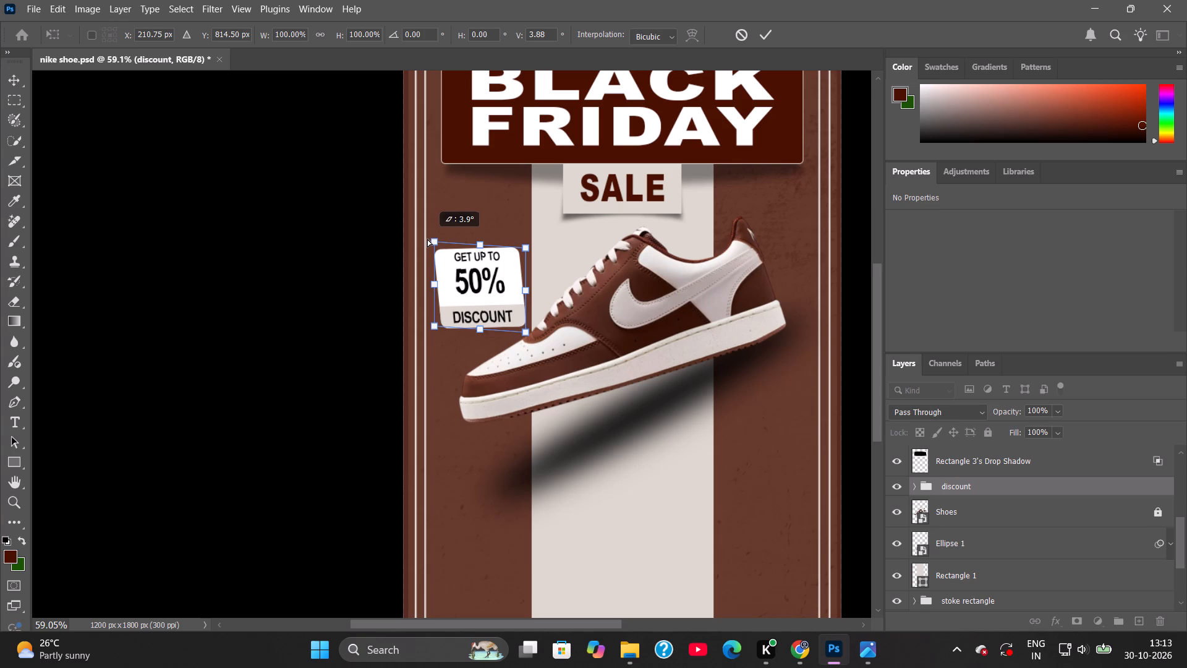
left_click_drag(427, 239, 436, 249)
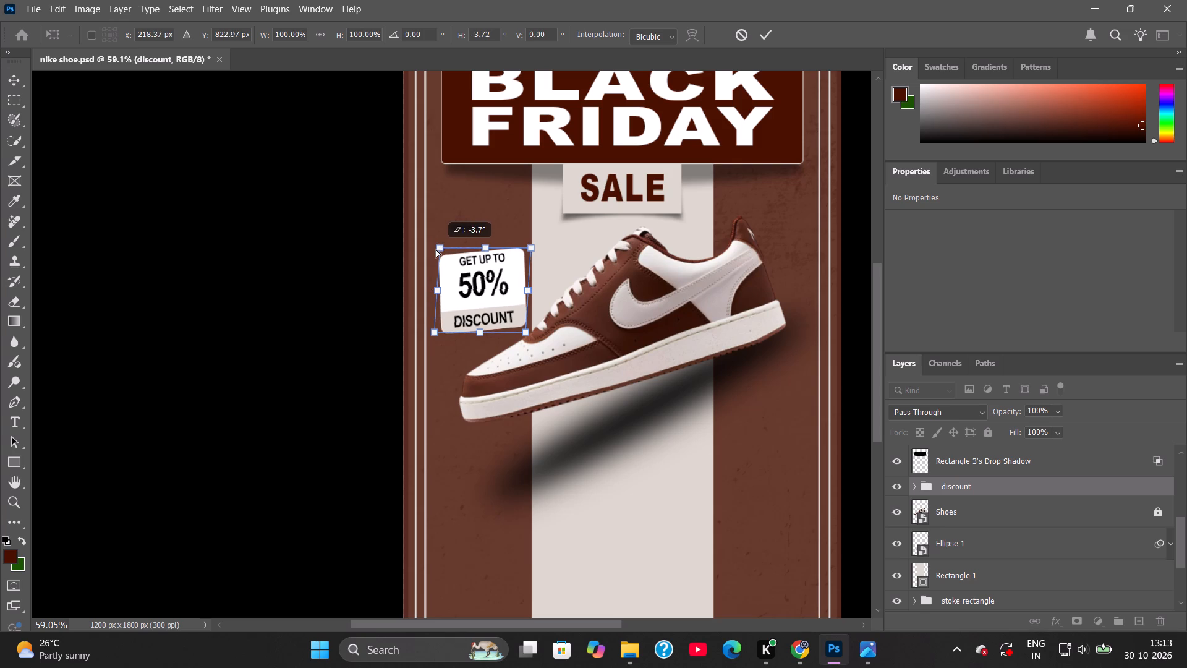
left_click_drag(436, 249, 441, 250)
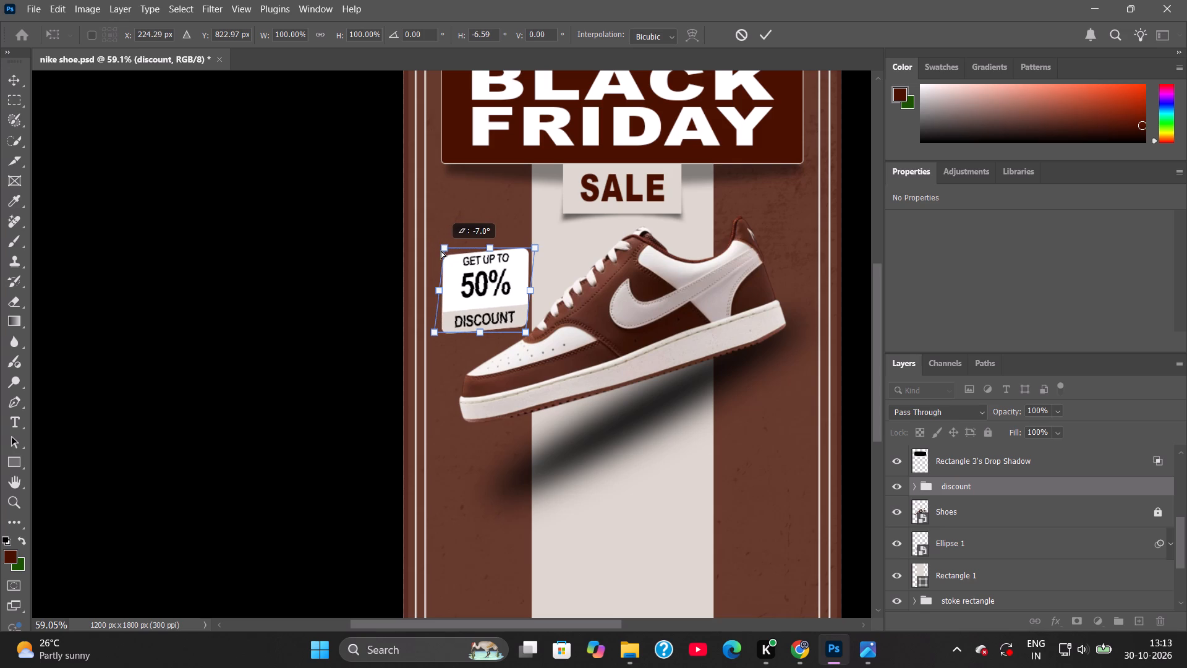
left_click_drag(441, 250, 430, 251)
left_click_drag(529, 247, 525, 247)
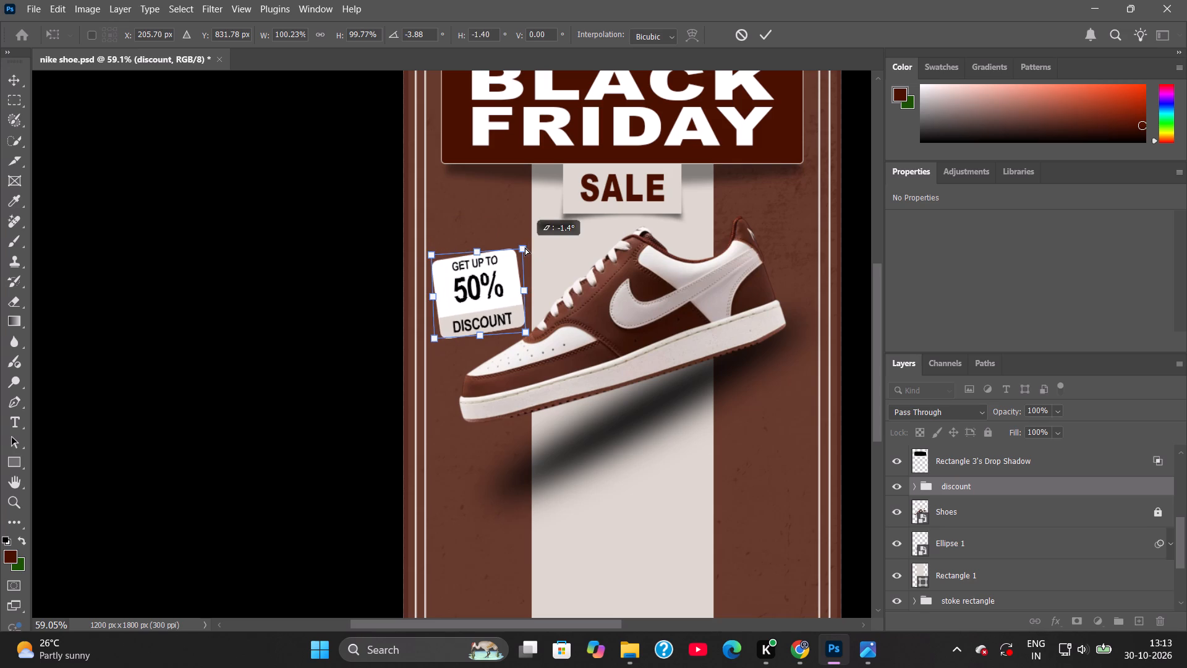
left_click_drag(525, 247, 517, 247)
Move the skewed discount badge closer to the shoe's laces and apply the transform.
left_click_drag(496, 280, 511, 275)
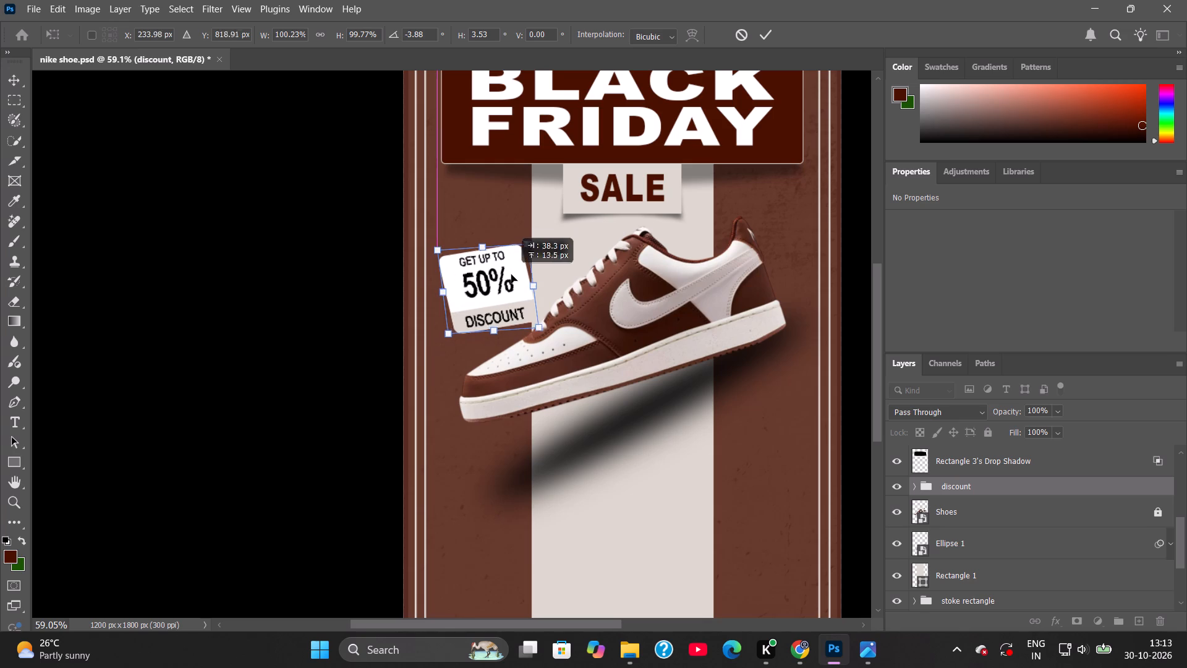
left_click_drag(511, 275, 513, 275)
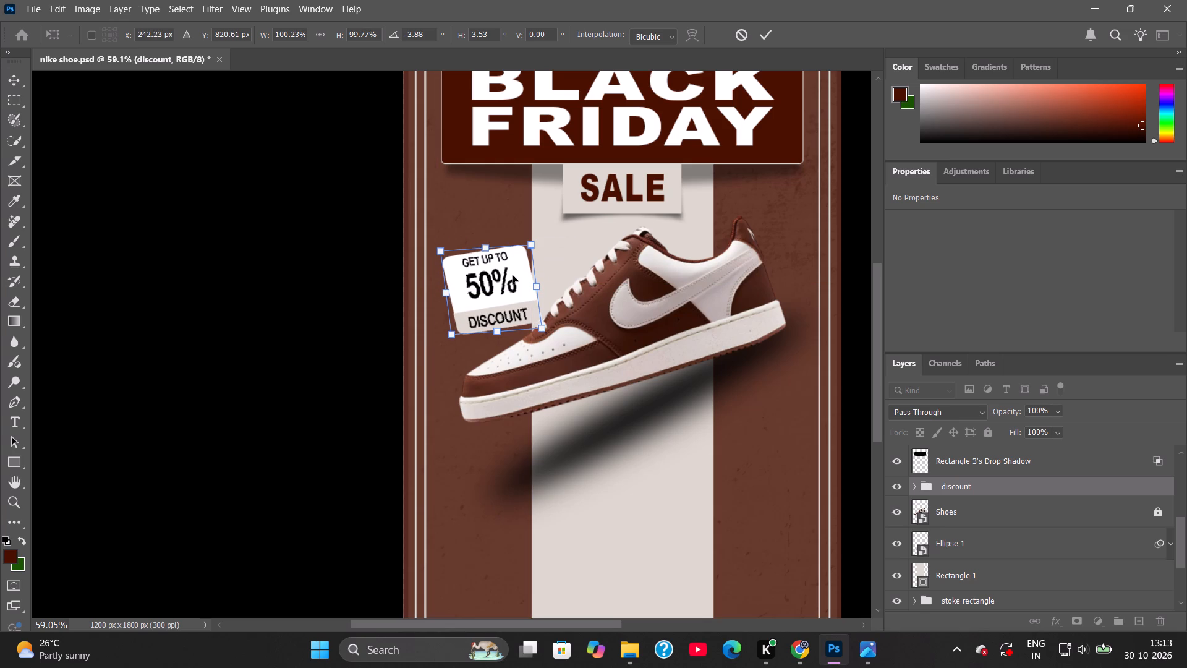
left_click_drag(440, 249, 448, 247)
left_click(762, 36)
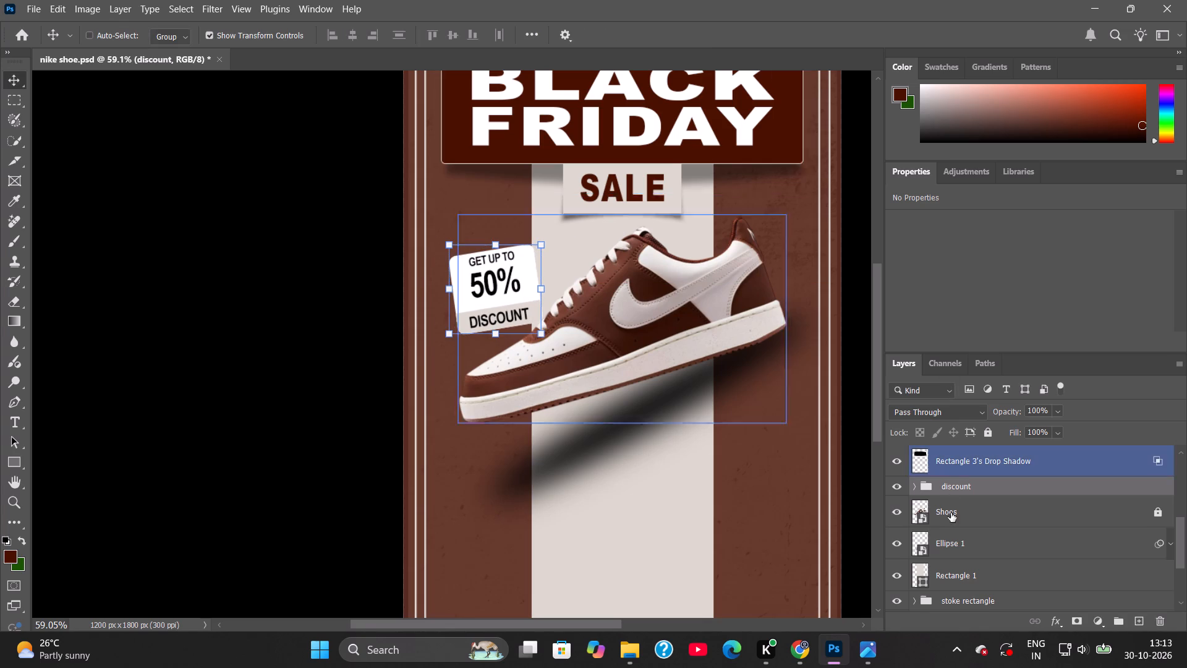
Select the Shoes layer and save the poster document.
left_click(951, 511)
left_click(291, 351)
key("ctrl+s")
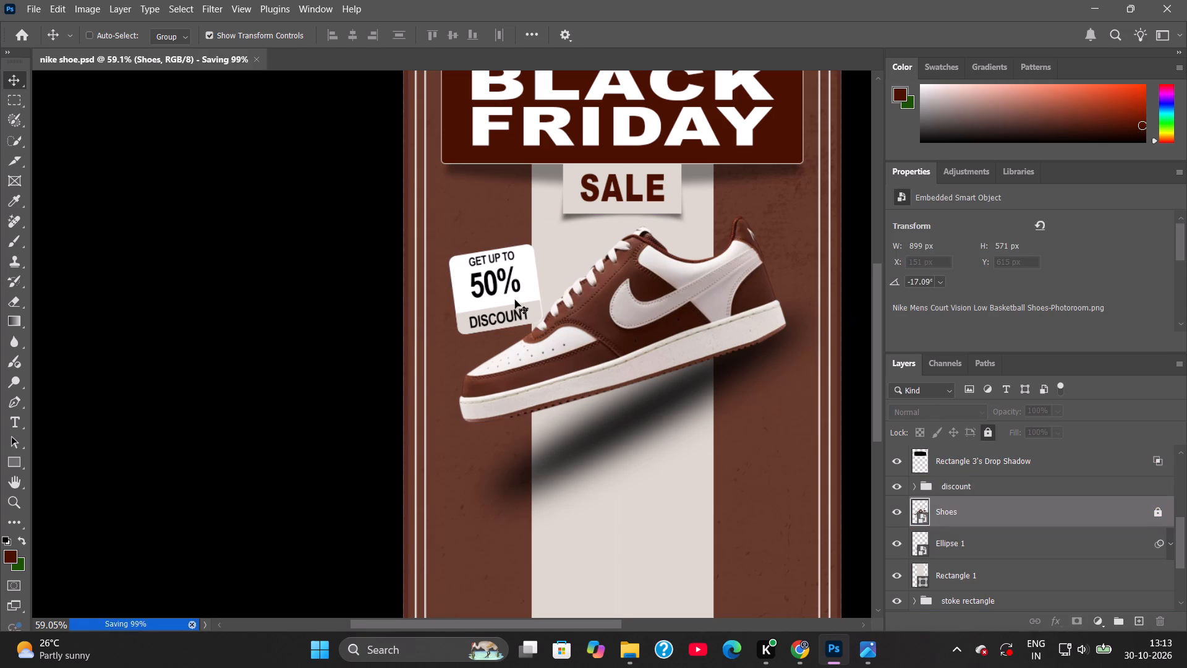
Move the discount group slightly higher beside the shoe's laces, then reselect the Shoes layer and save the poster.
left_click(980, 482)
left_click_drag(493, 274, 479, 268)
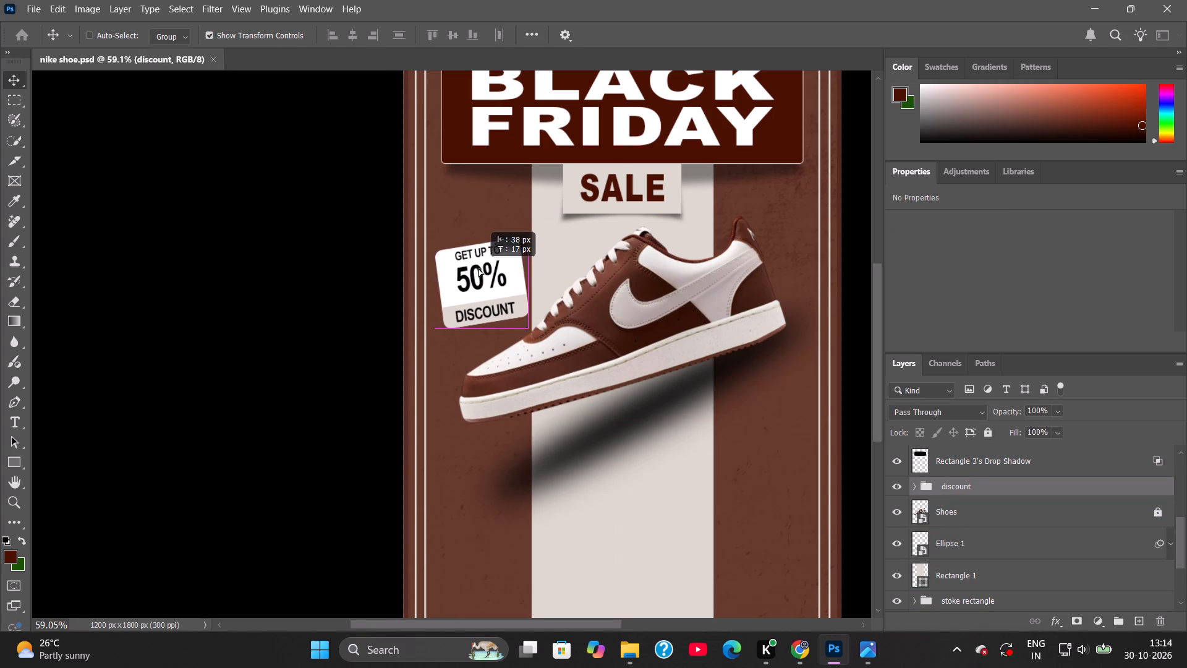
left_click_drag(479, 268, 488, 259)
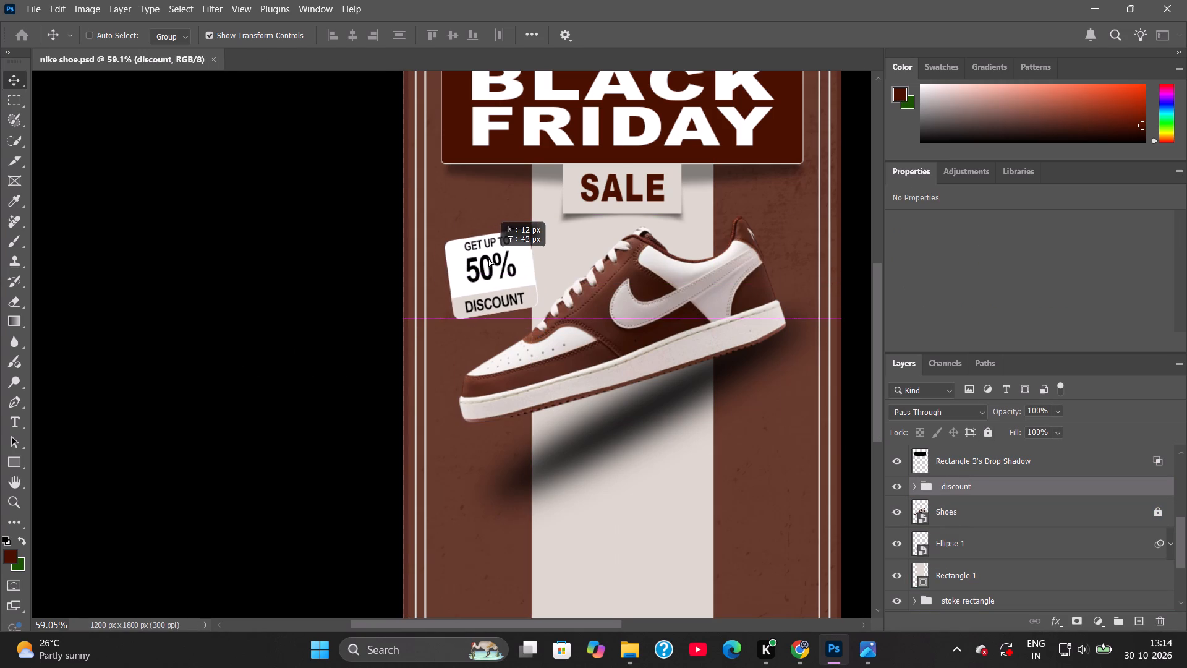
left_click_drag(488, 259, 494, 257)
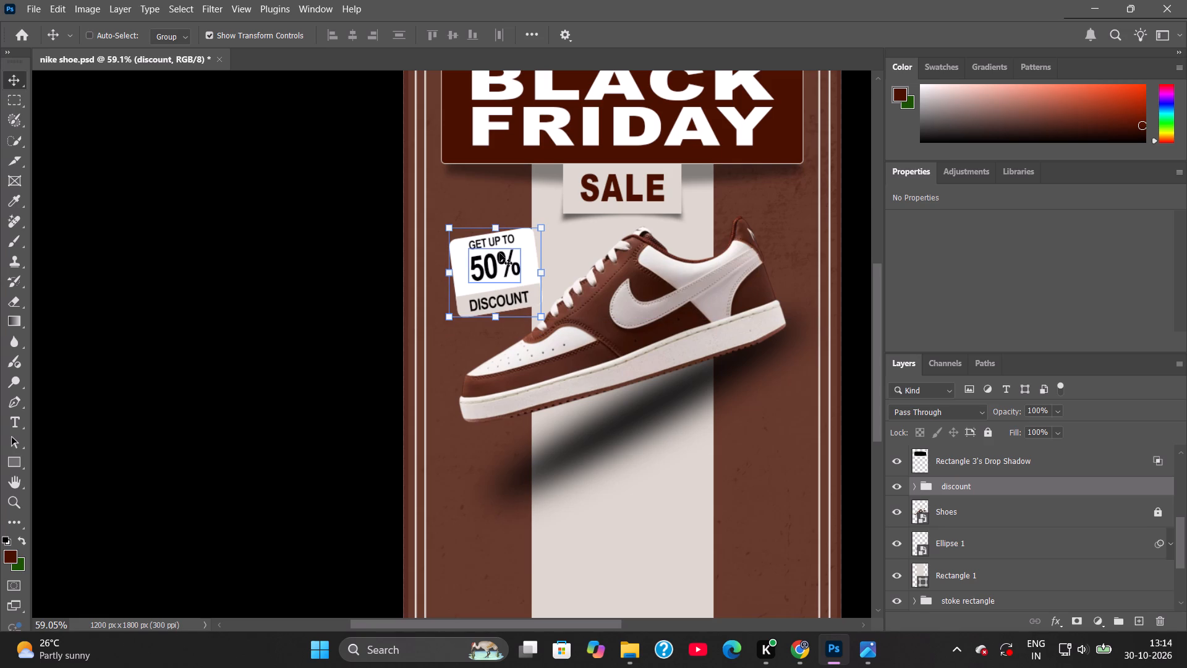
left_click(968, 517)
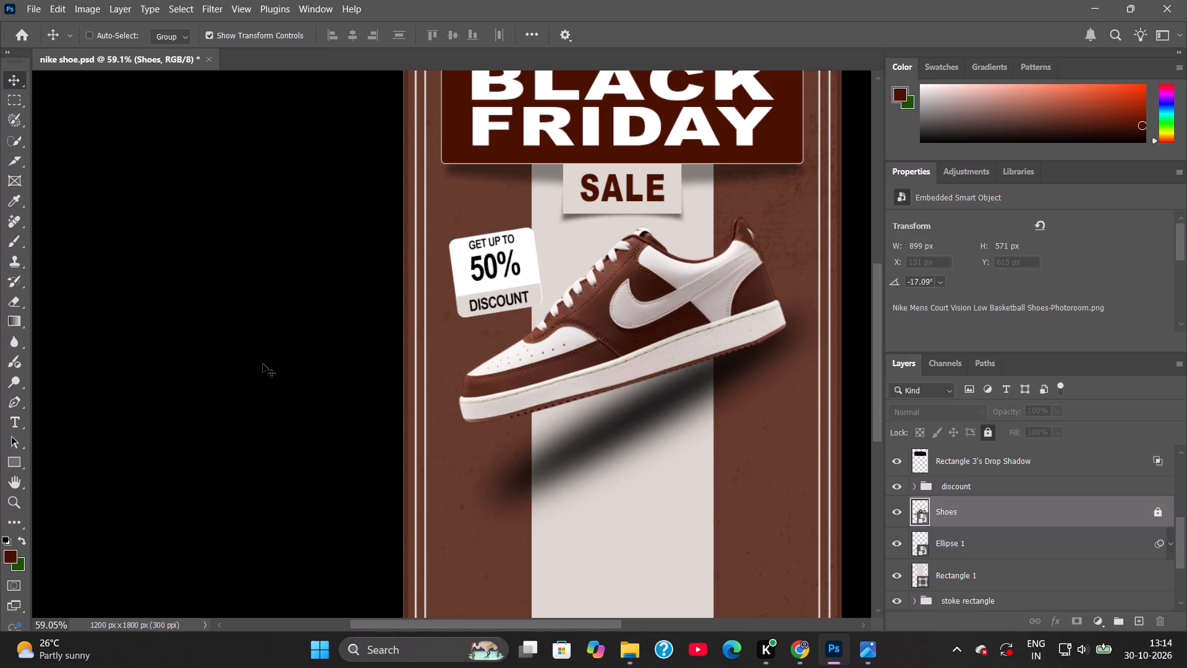
left_click(263, 364)
key("ctrl+s")
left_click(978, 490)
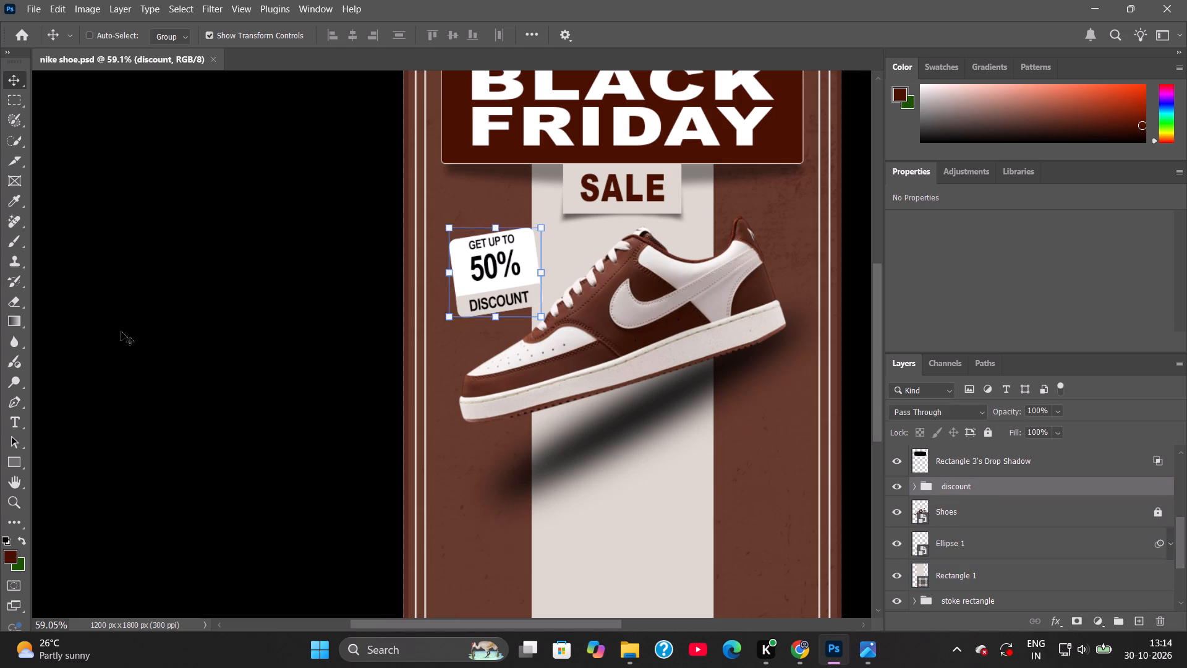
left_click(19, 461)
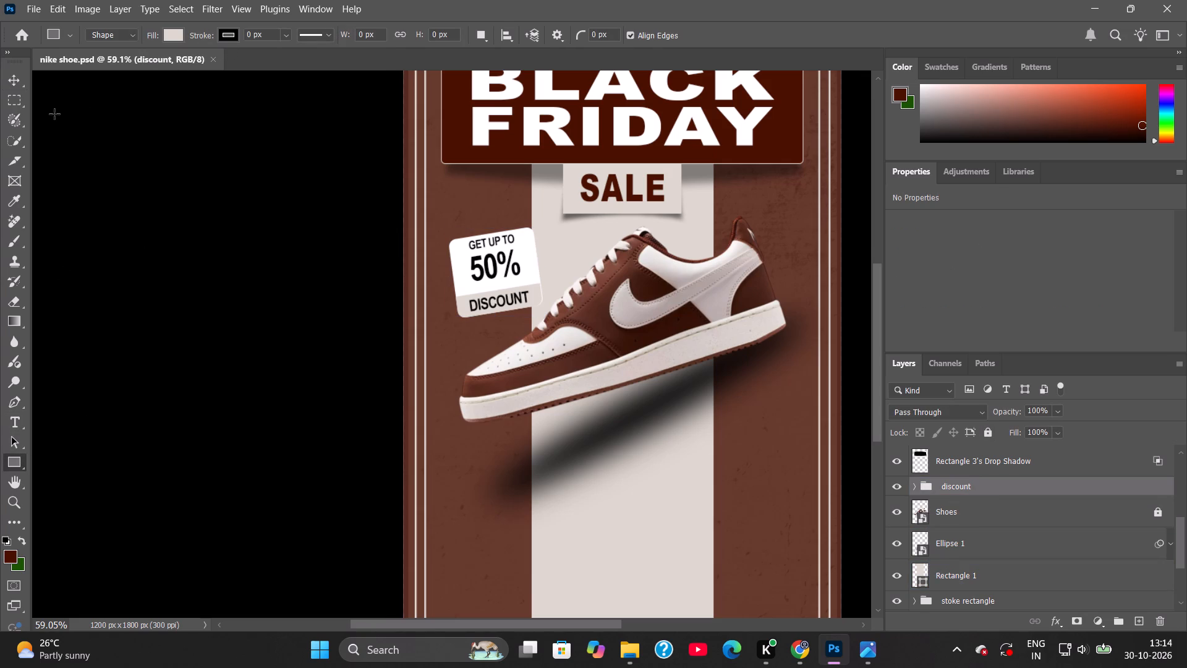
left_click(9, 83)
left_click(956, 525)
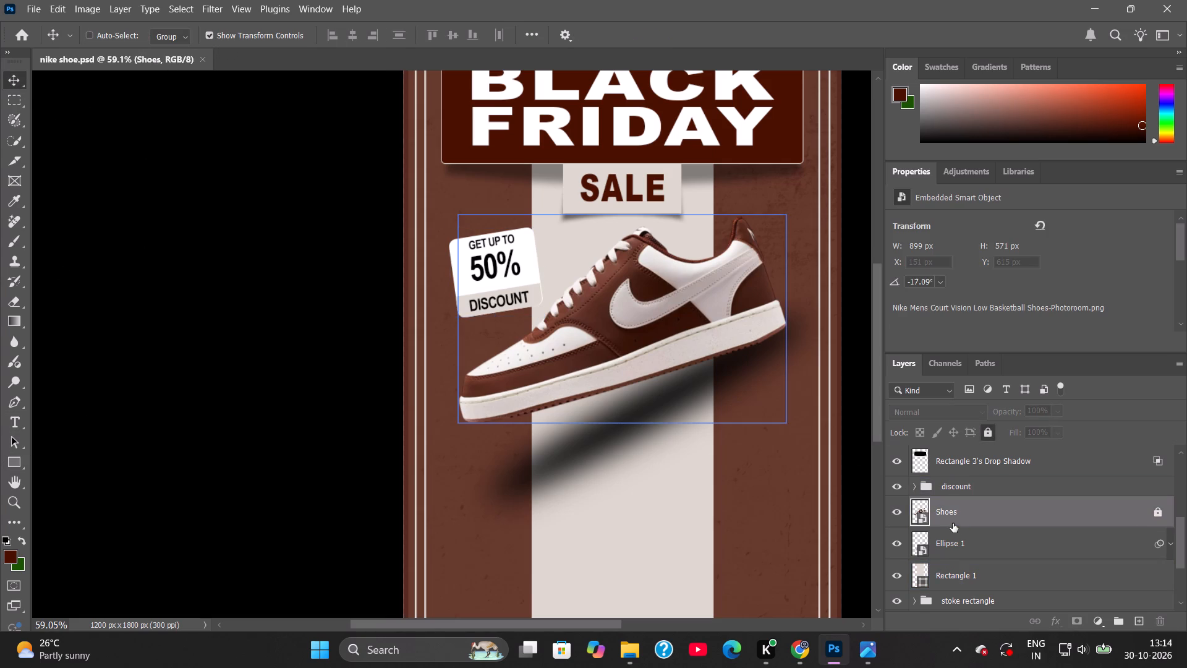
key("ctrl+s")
Add a drop shadow to the discount group with 32% opacity, 133° angle, 24 px distance, 9% spread and 21 px size.
double_click(1124, 487)
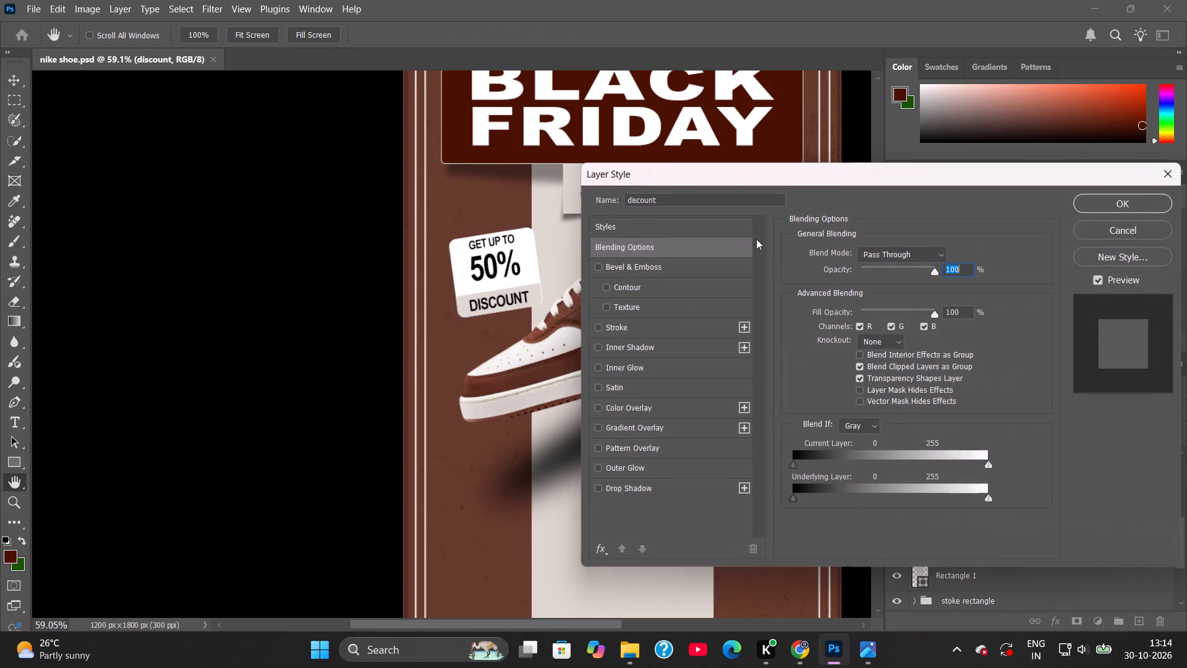
left_click(635, 489)
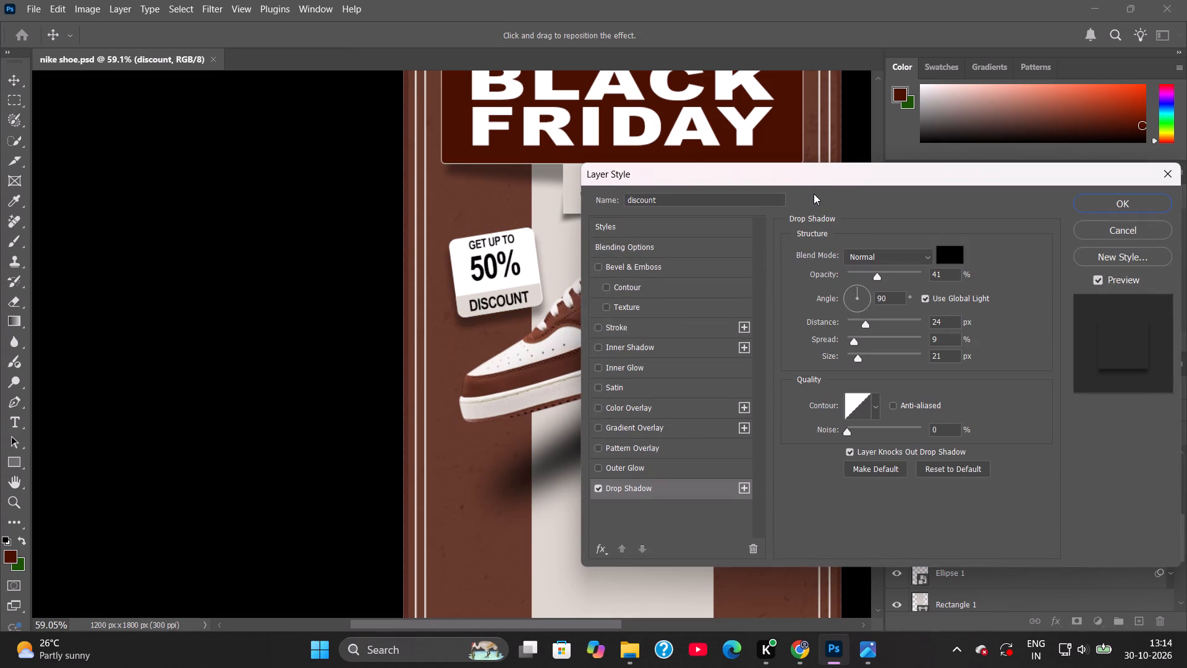
left_click_drag(812, 179, 855, 174)
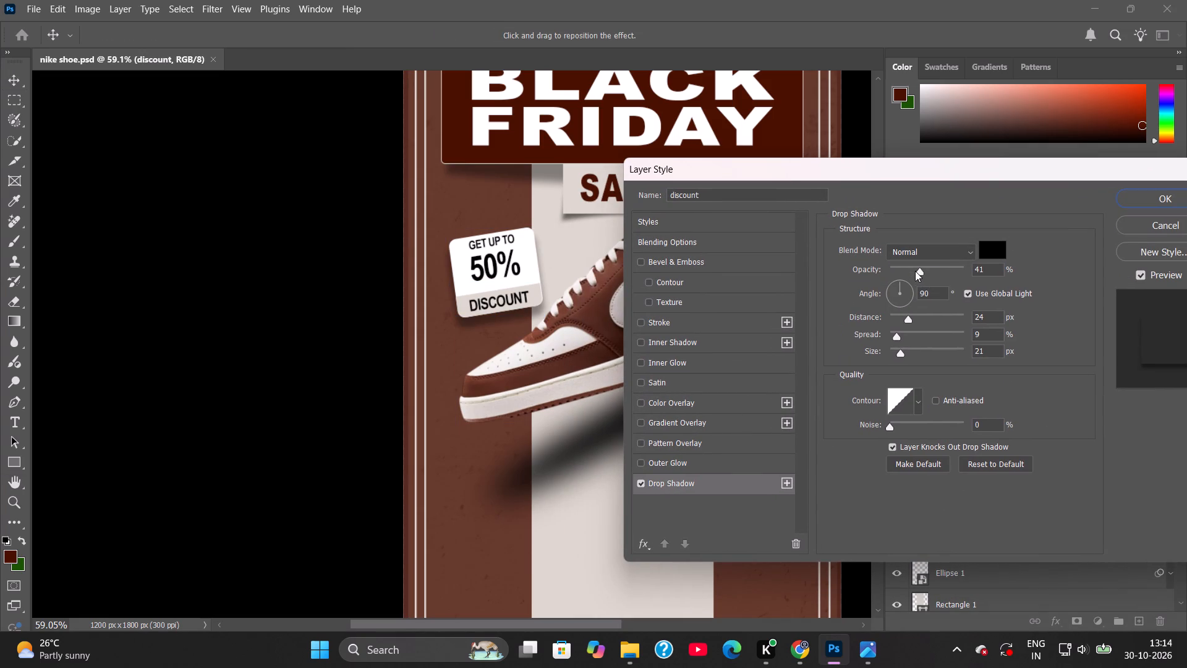
left_click(915, 270)
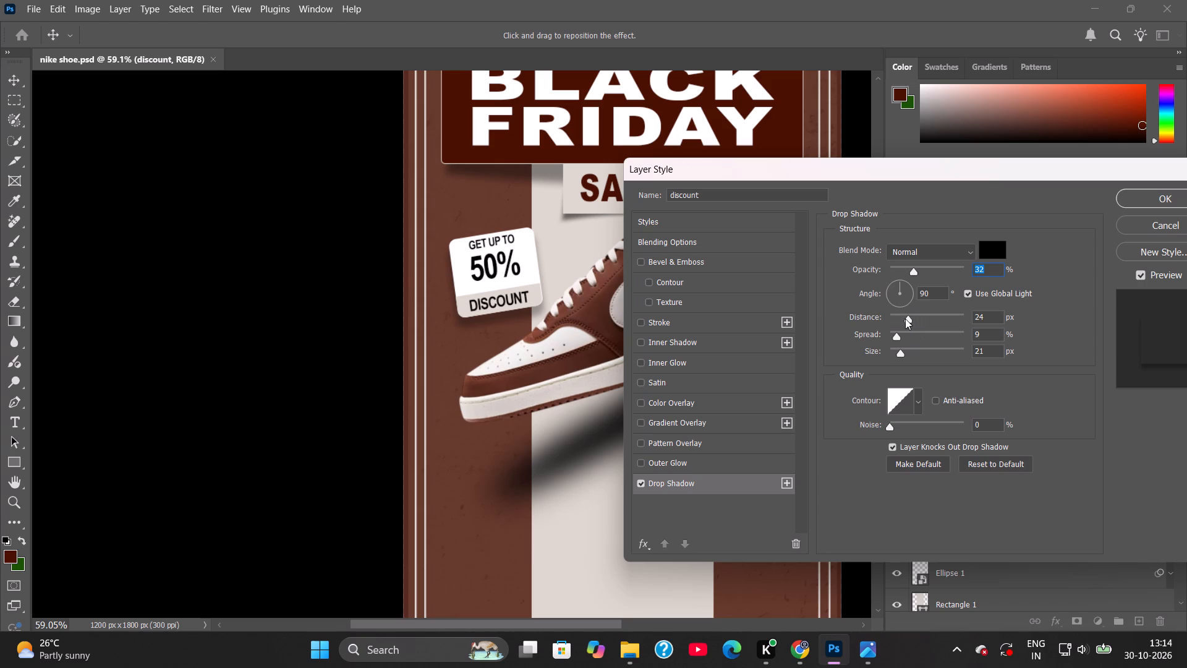
left_click(905, 319)
left_click_drag(900, 283, 905, 285)
left_click(891, 286)
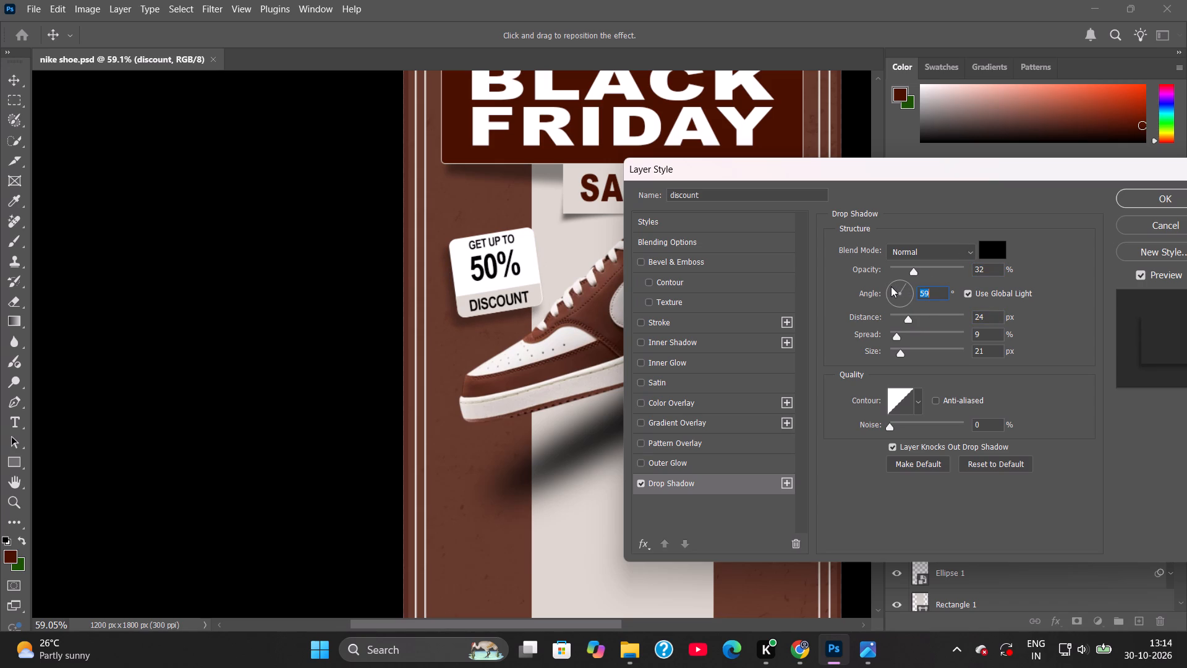
left_click(896, 281)
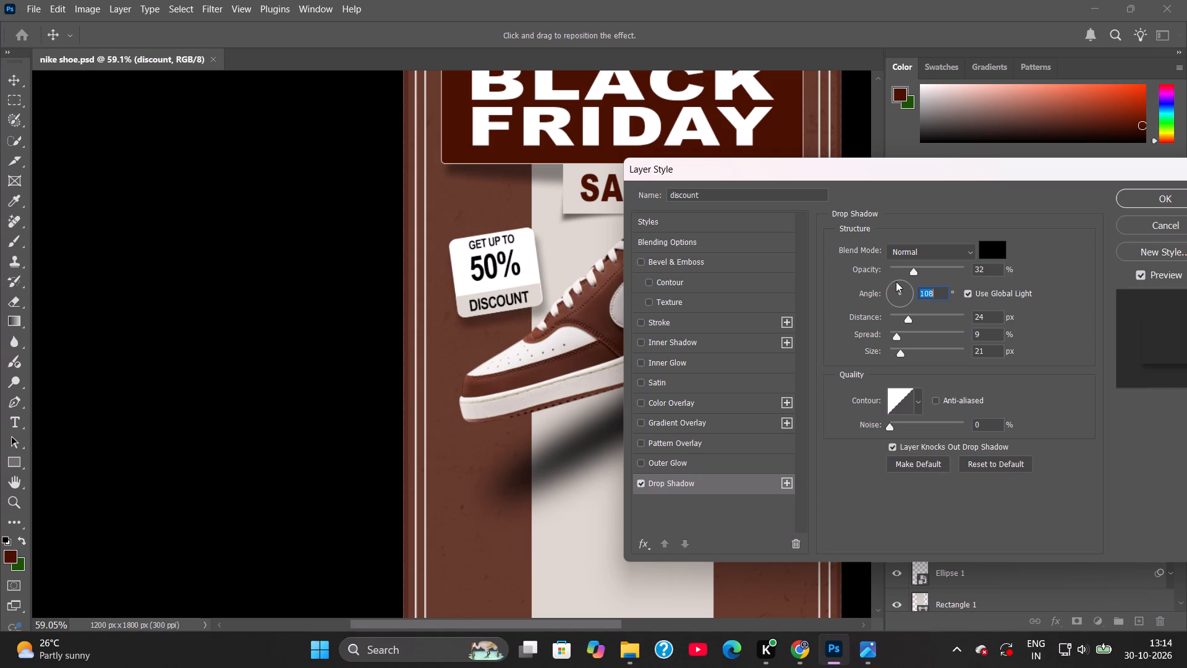
left_click(893, 281)
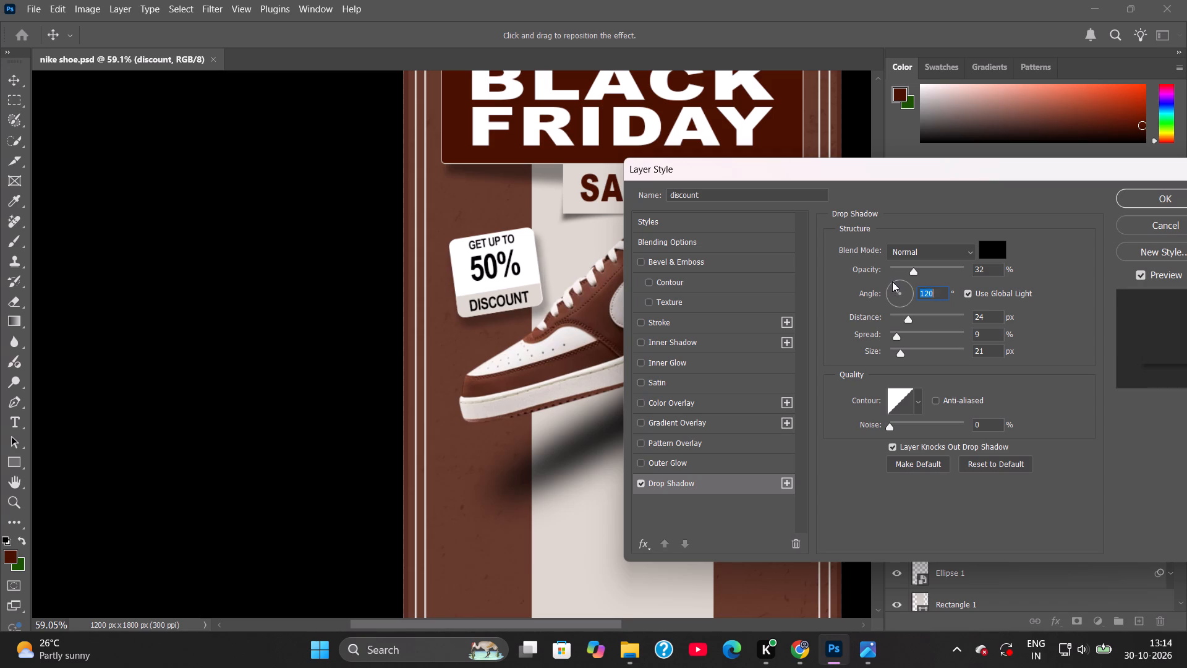
left_click(890, 283)
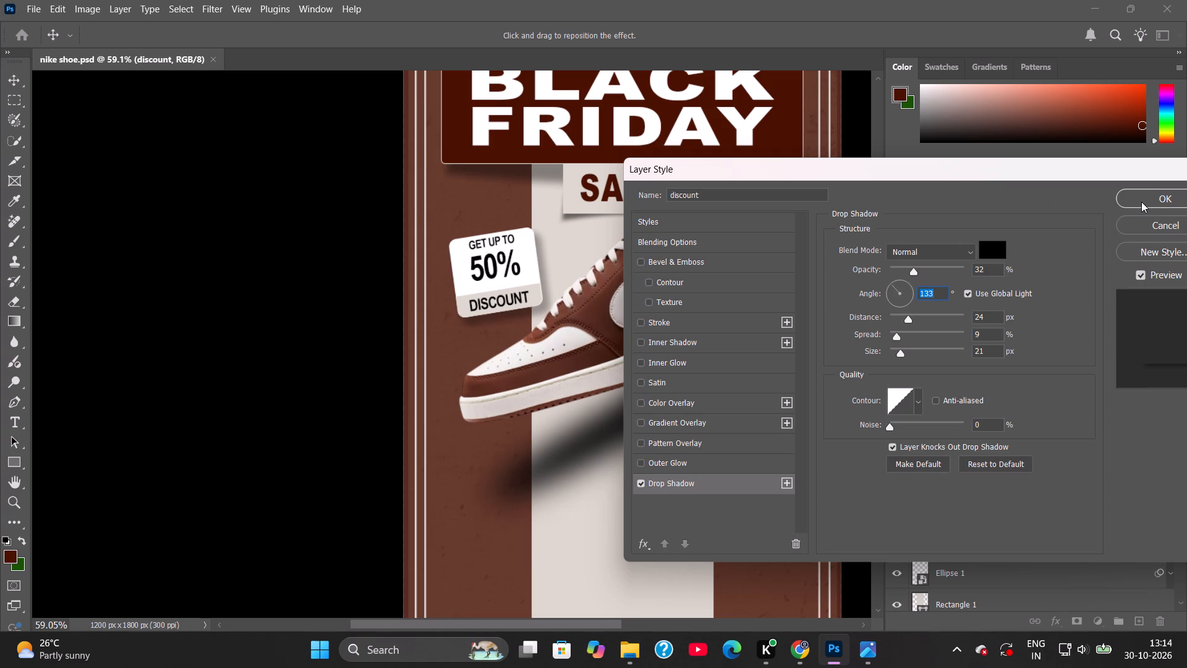
left_click(1141, 202)
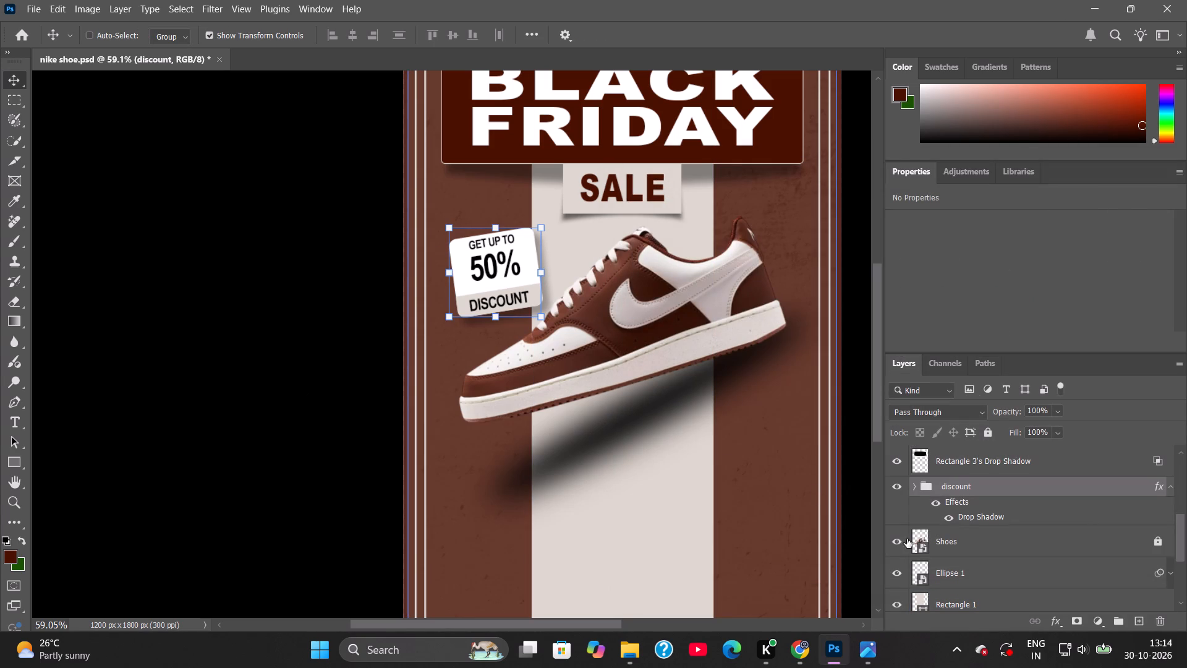
Collapse the discount group and its effects list, then select the Shoes layer and save the poster.
left_click(916, 483)
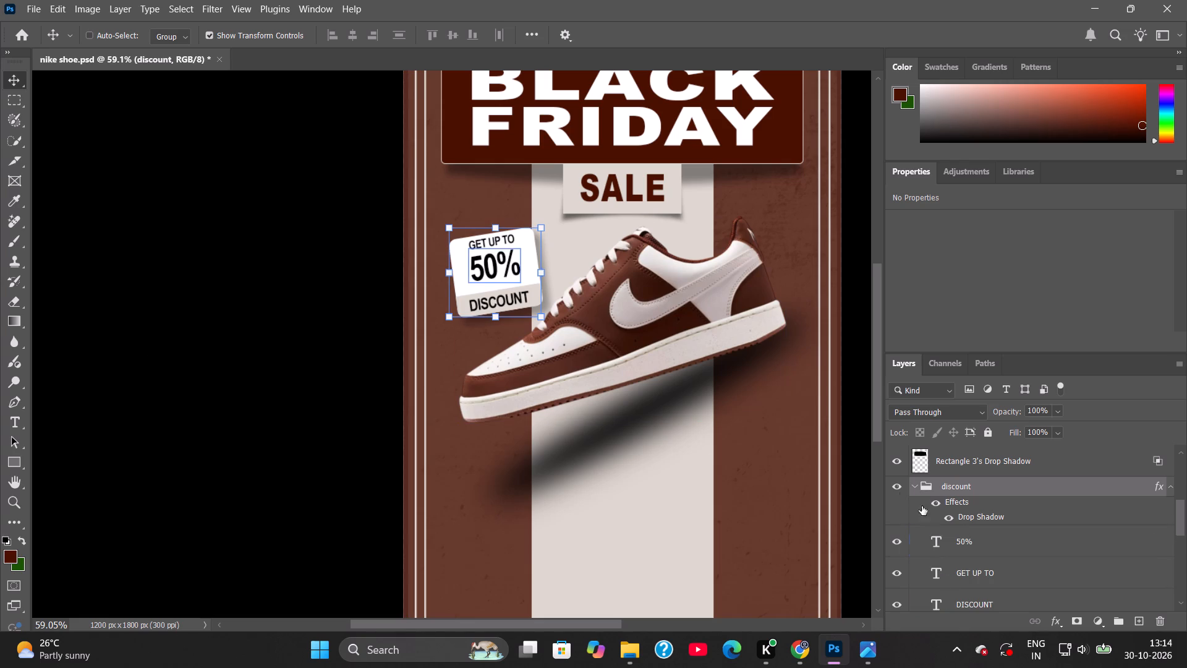
left_click(911, 486)
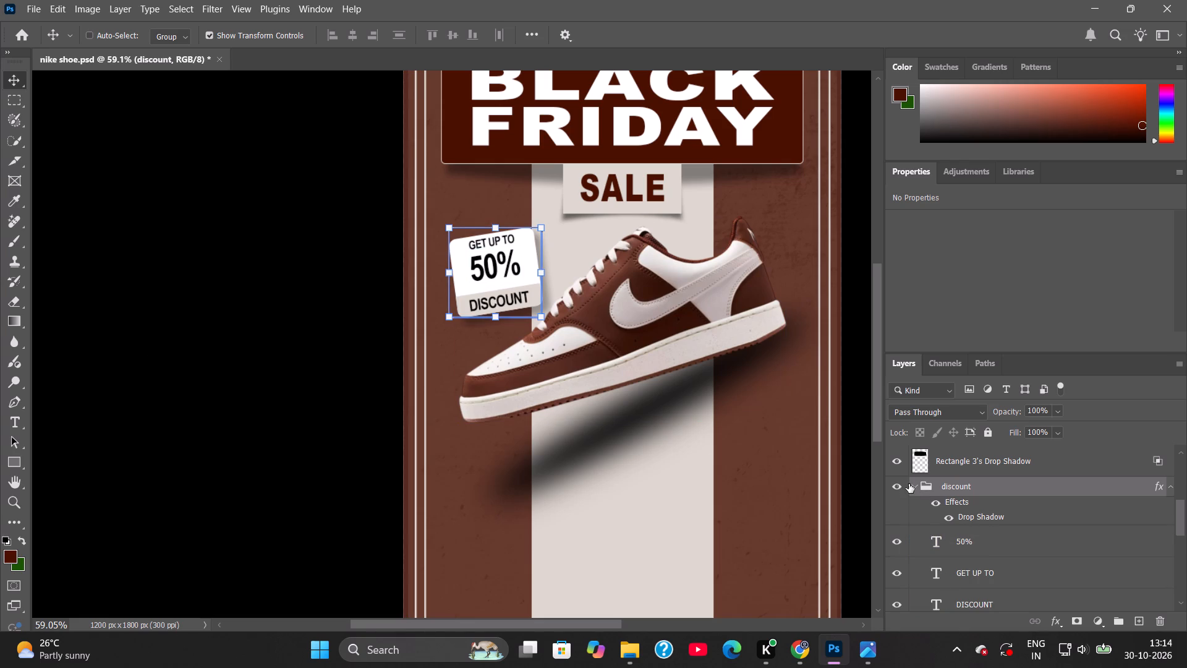
left_click(914, 484)
left_click(1172, 490)
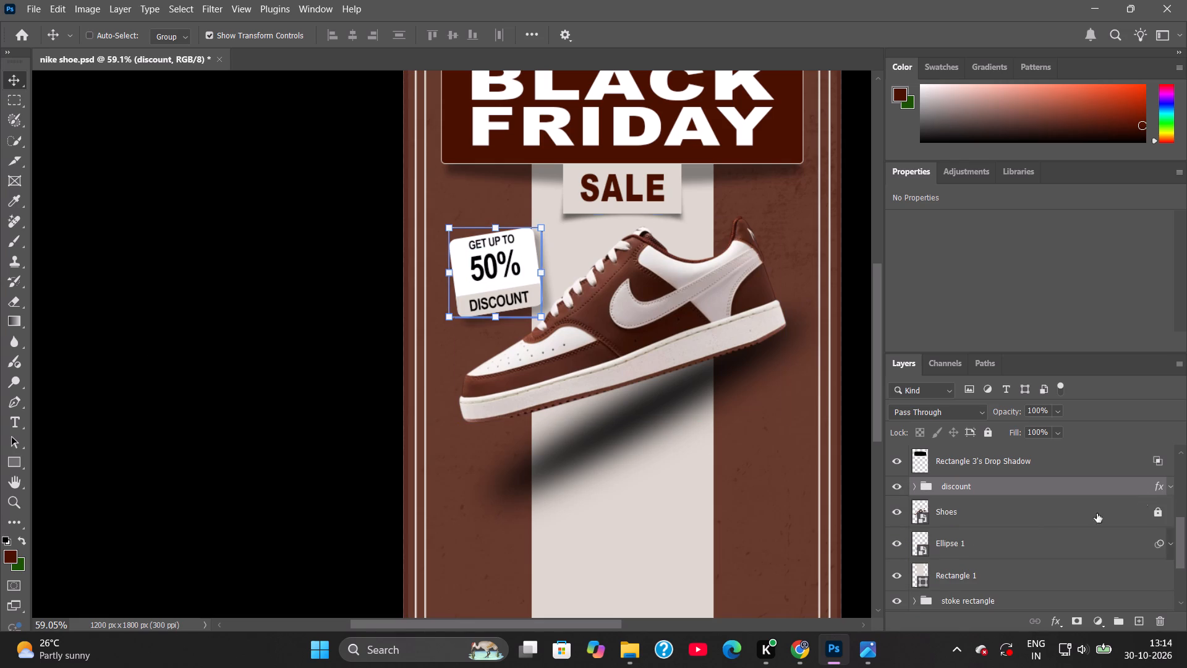
left_click(1015, 510)
left_click(0, 429)
key("ctrl+s")
Examine the full poster composition, including the headline, discount badge, shoe and the shadow beneath it.
scroll(182, 395, "down", 3, "alt")
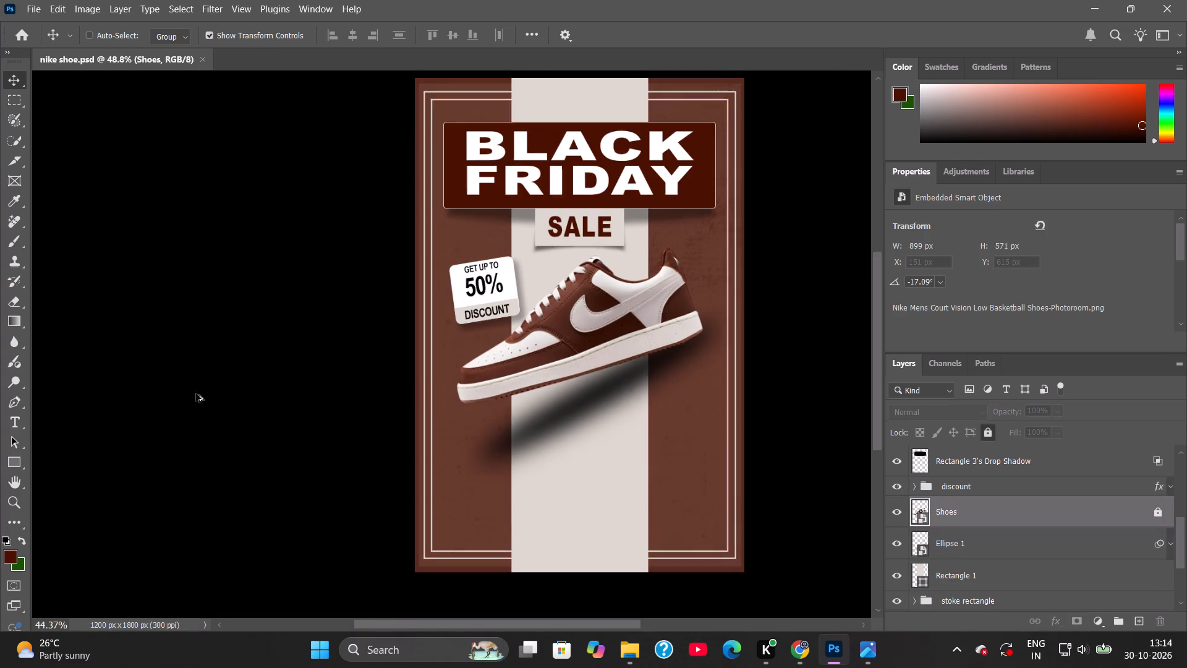
scroll(196, 393, "down", 1, "alt")
key("space")
key("space")
key("space")
left_click_drag(501, 395, 470, 406)
key("space")
key("space")
key("space")
key("space")
key("space")
key("space")
key("space")
left_click_drag(441, 413, 545, 389)
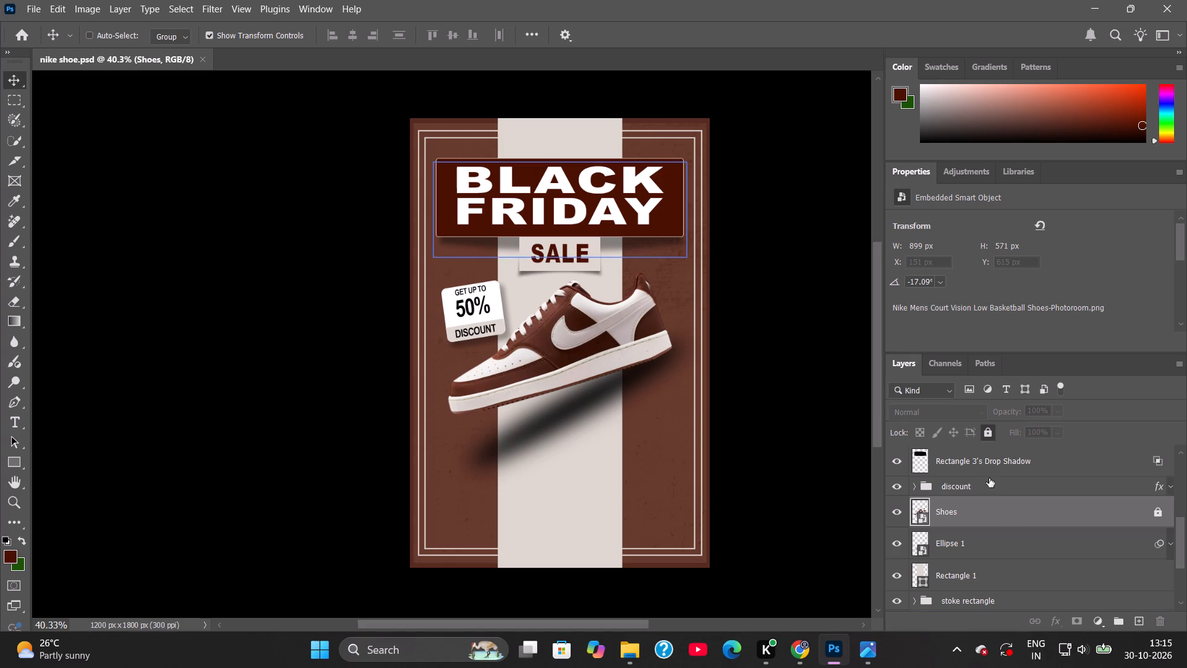
Transform the Ellipse 1 shadow beneath the shoe to 105.13% width and 121.88% height, centred at X 619.5 px, Y 1117 px, and reselect the Shoes layer.
left_click(997, 558)
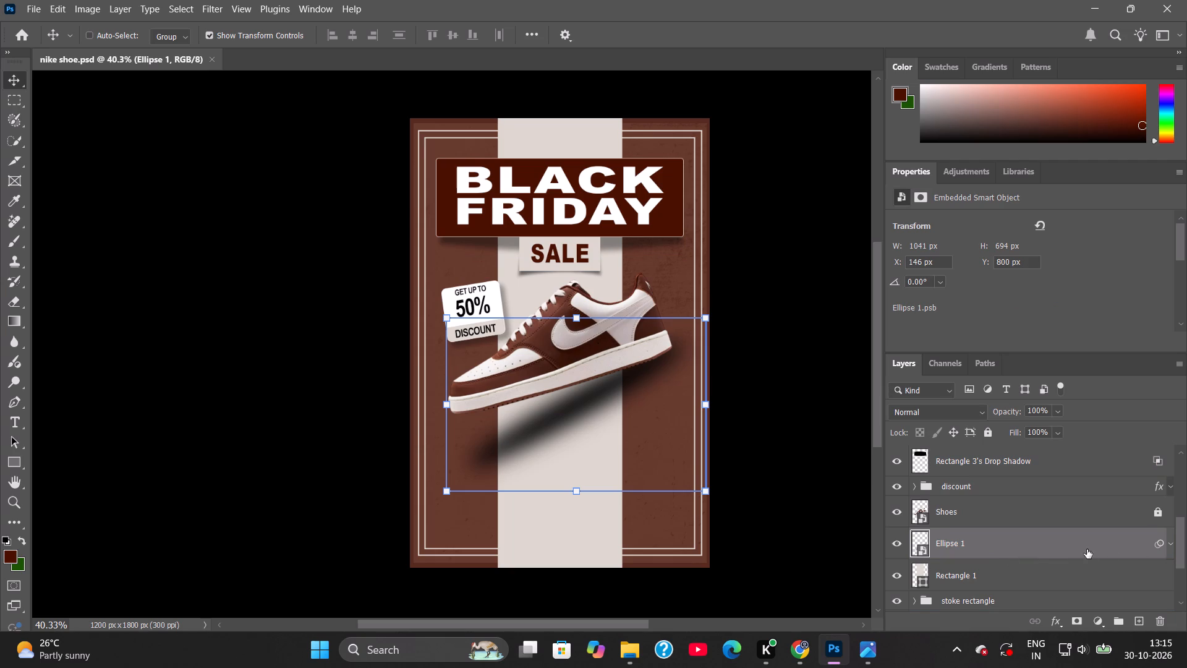
left_click(577, 315)
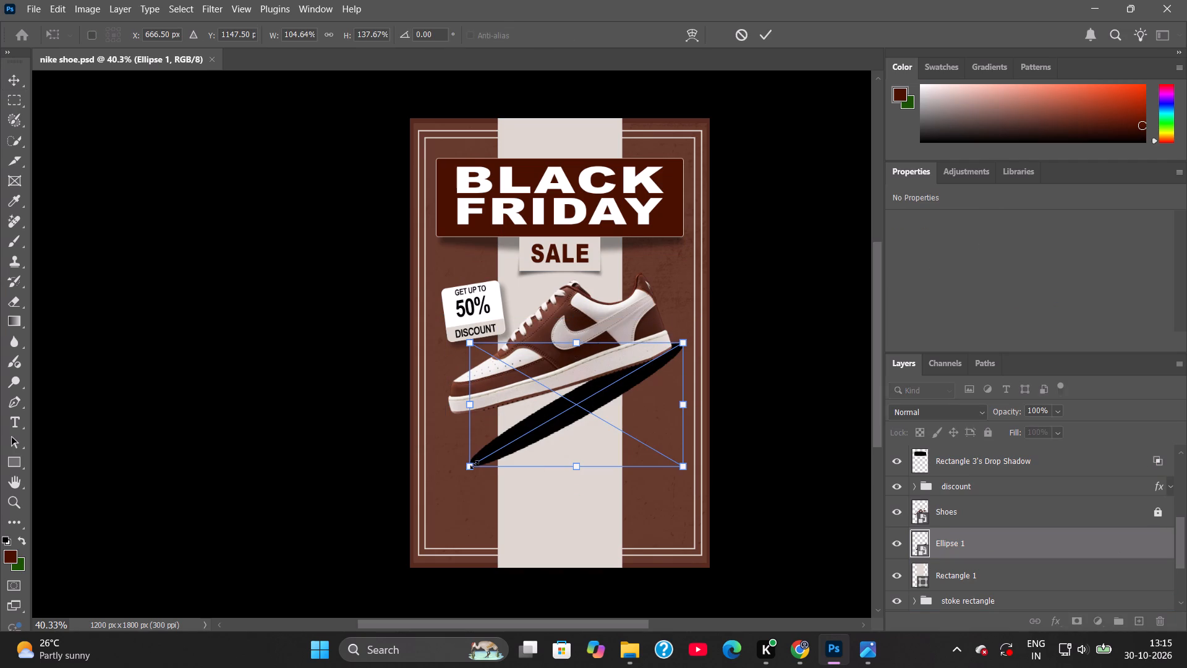
left_click_drag(467, 465, 466, 459)
key("ctrl+z")
left_click_drag(550, 427, 547, 425)
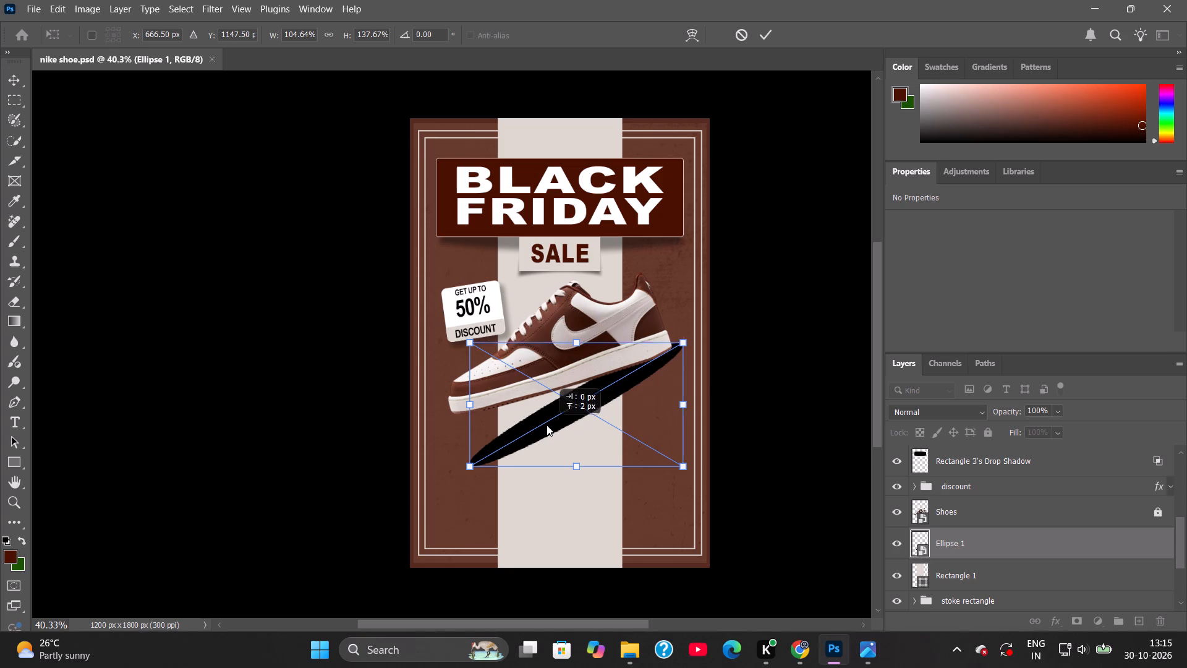
left_click_drag(547, 425, 543, 425)
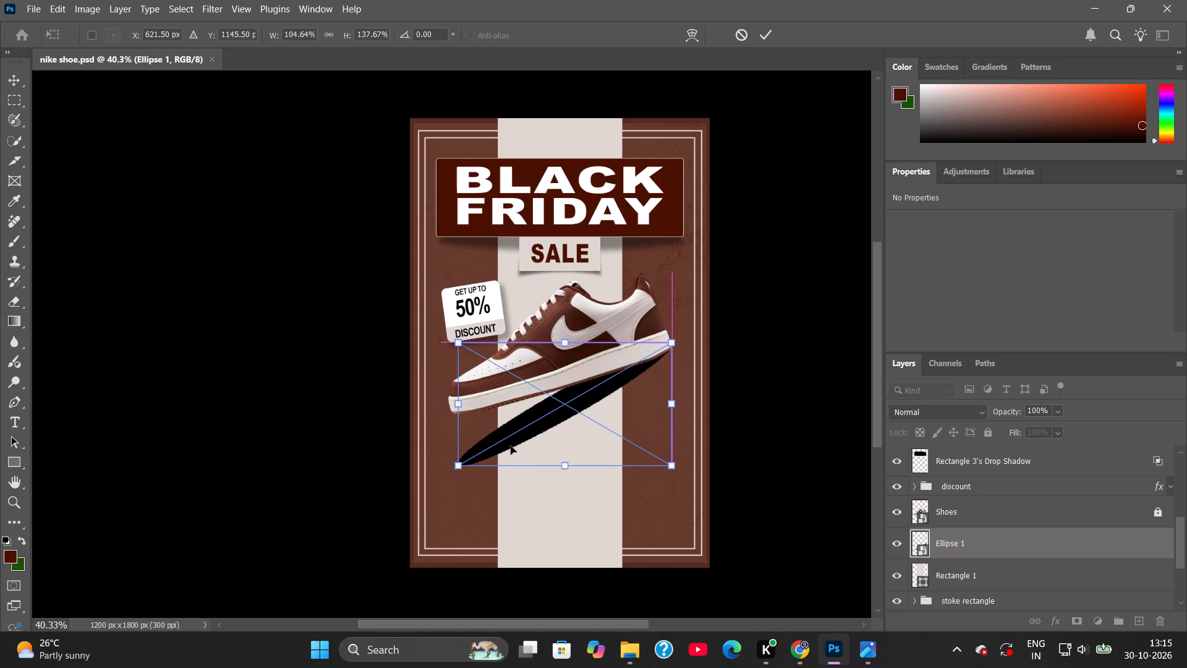
left_click_drag(459, 404, 465, 402)
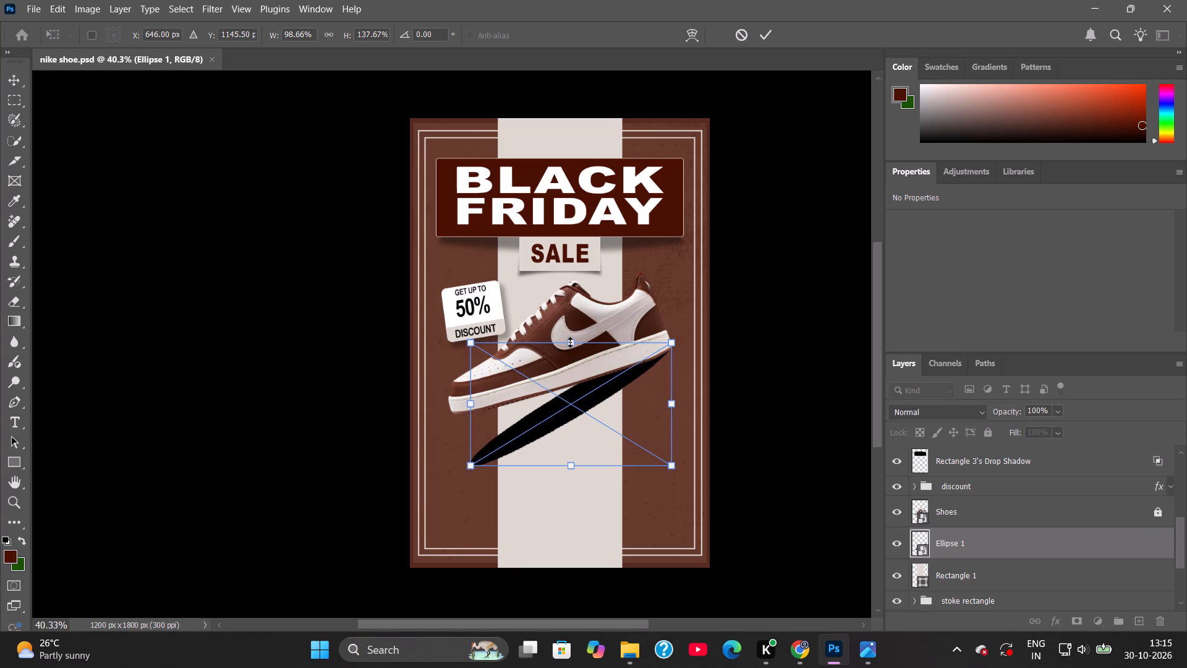
left_click(570, 342)
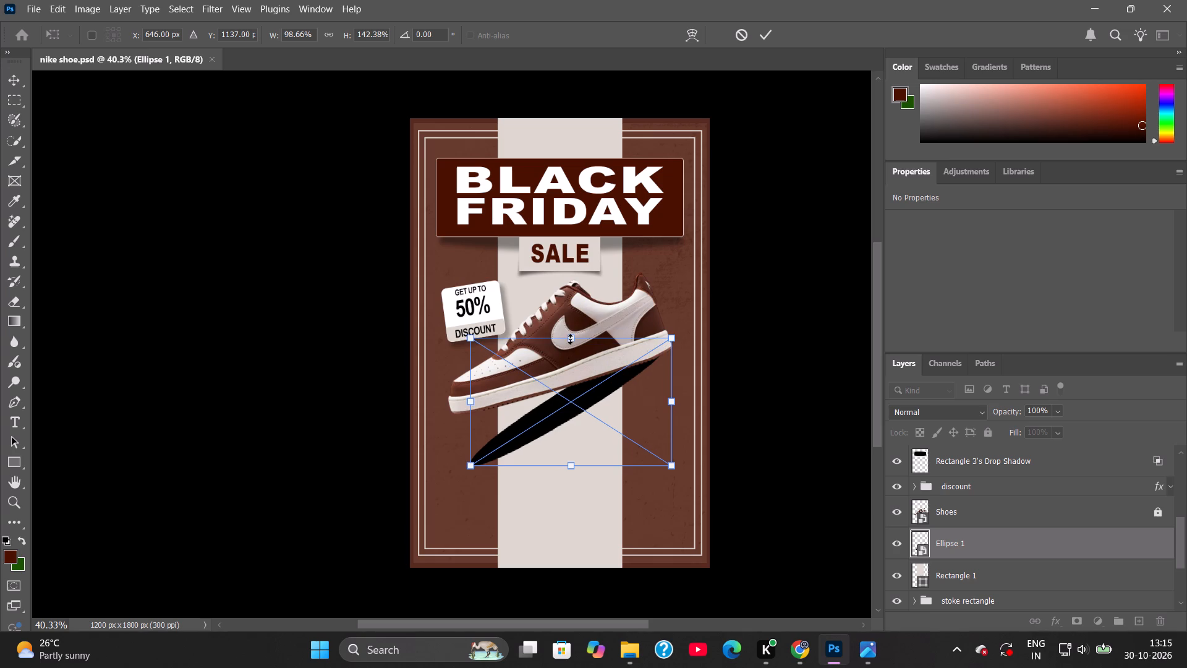
key("ctrl+z")
left_click_drag(470, 403, 470, 395)
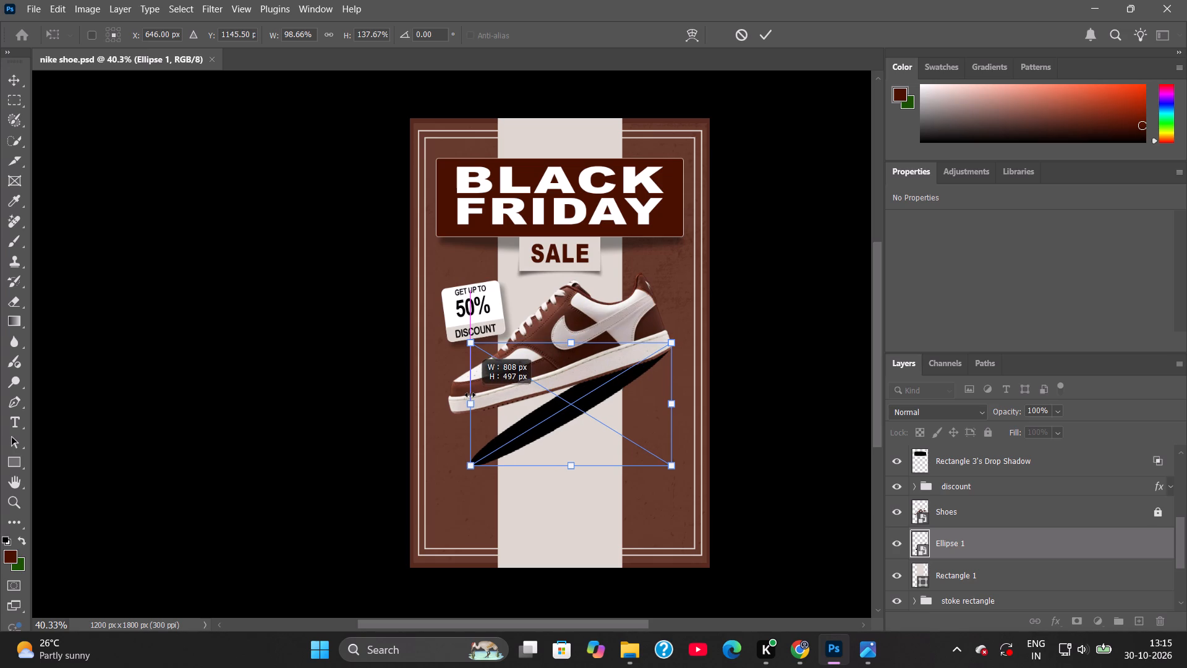
left_click_drag(470, 395, 459, 391)
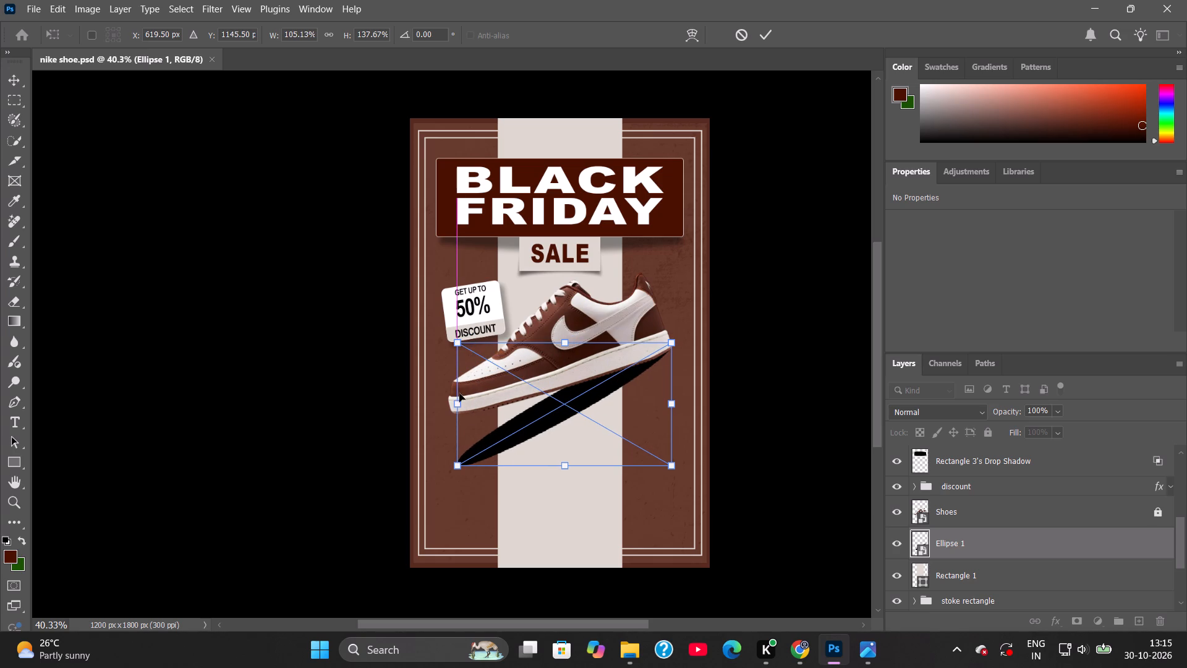
left_click_drag(456, 465, 457, 450)
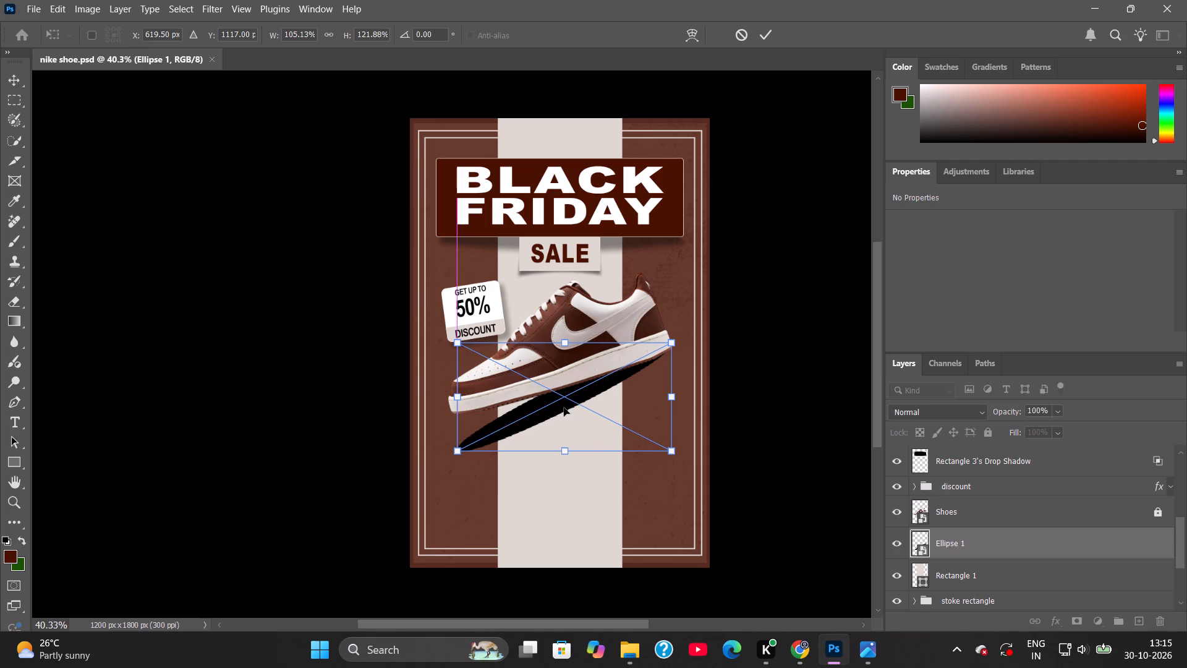
left_click(765, 36)
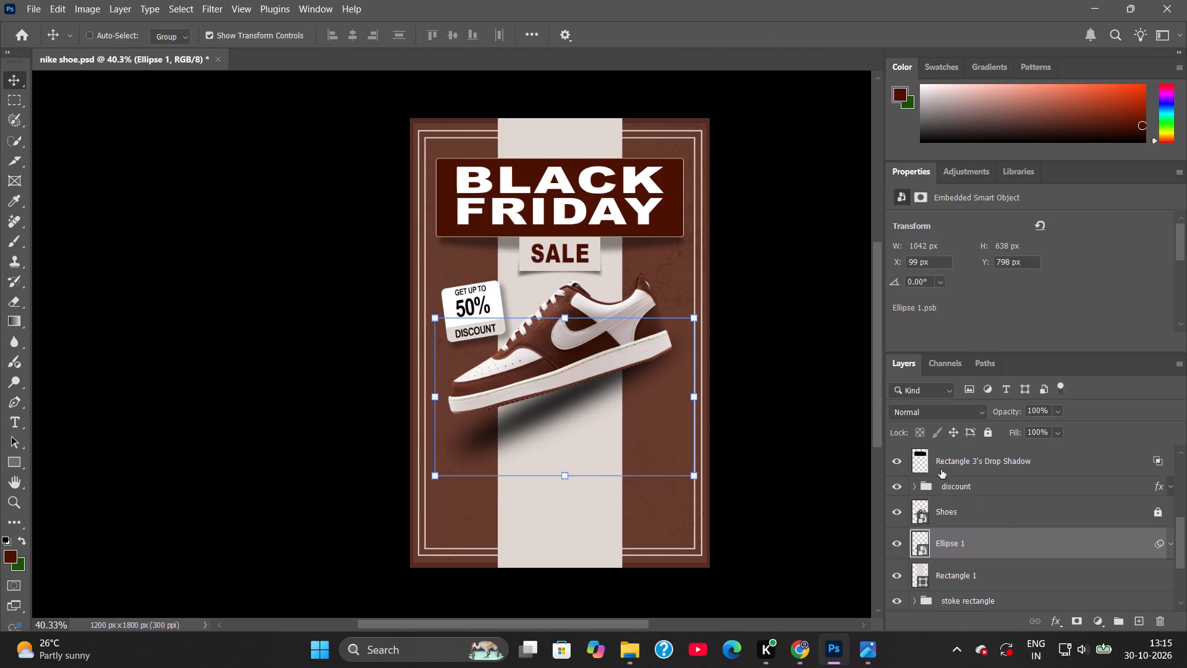
left_click(959, 513)
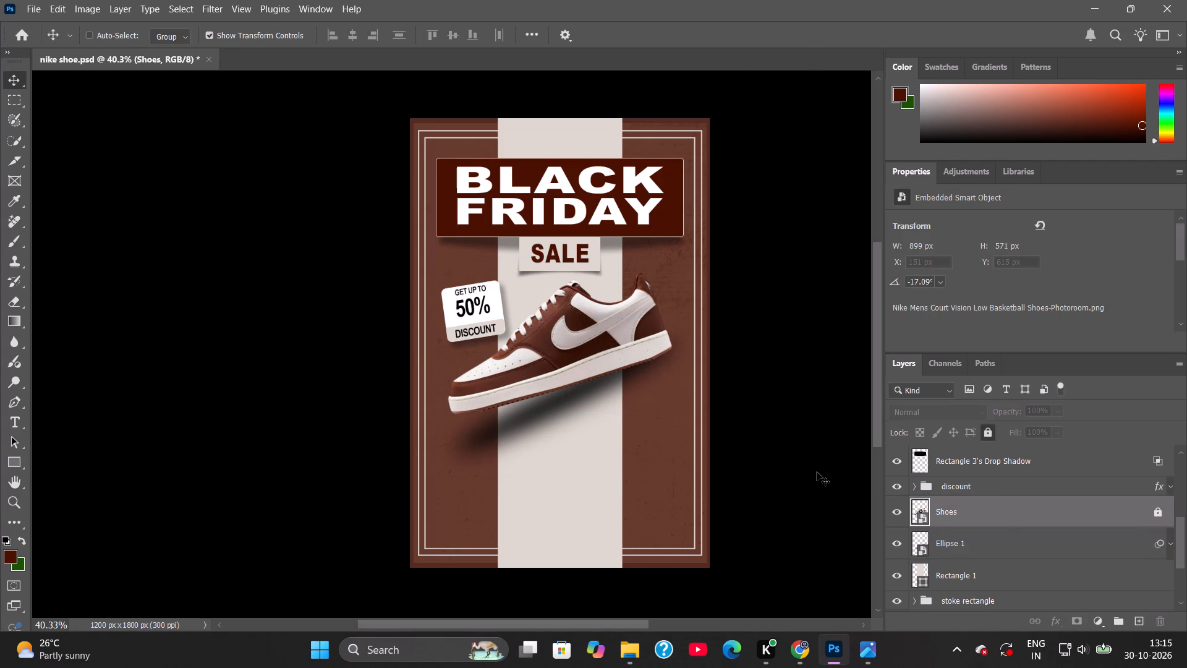
left_click(817, 472)
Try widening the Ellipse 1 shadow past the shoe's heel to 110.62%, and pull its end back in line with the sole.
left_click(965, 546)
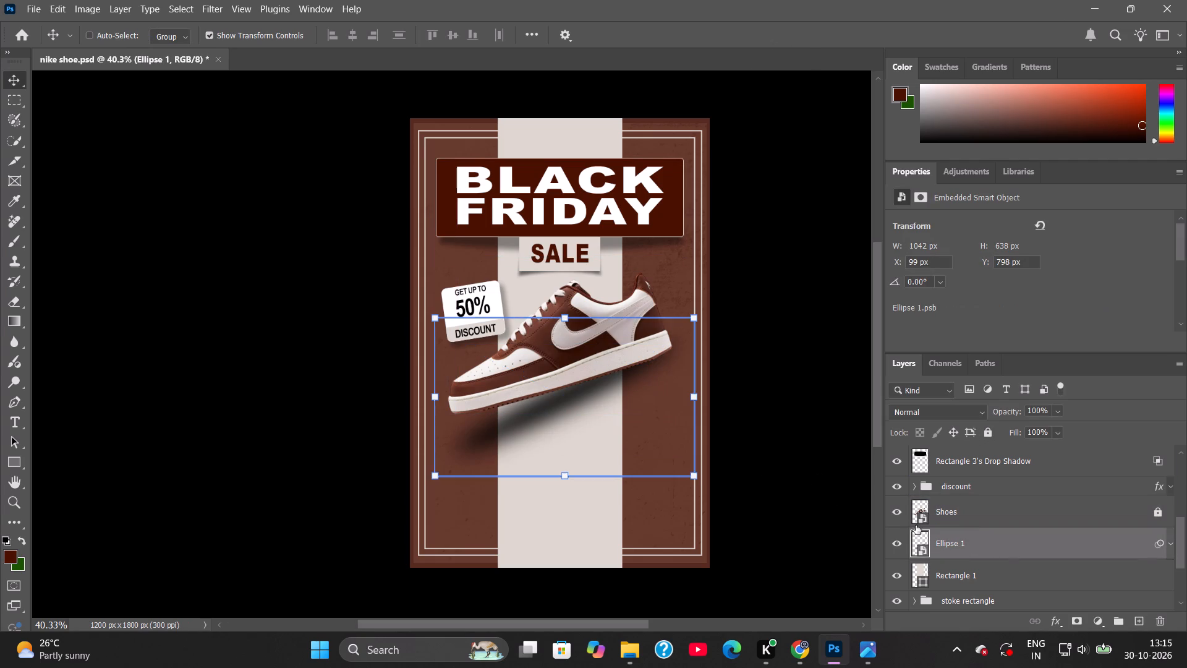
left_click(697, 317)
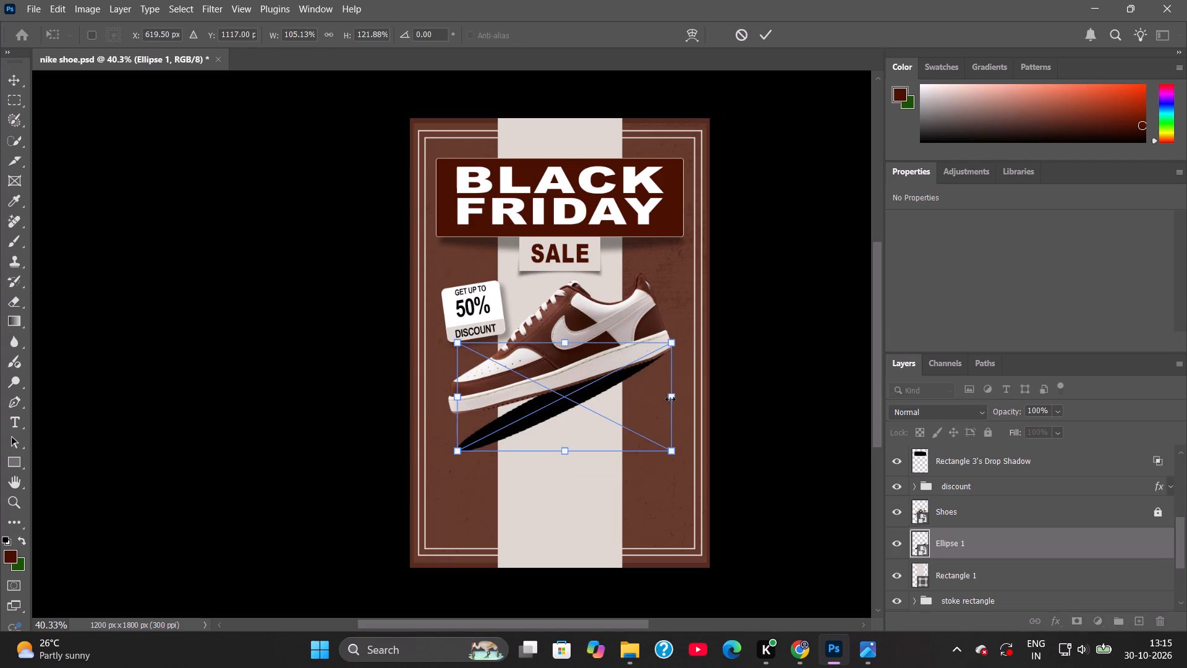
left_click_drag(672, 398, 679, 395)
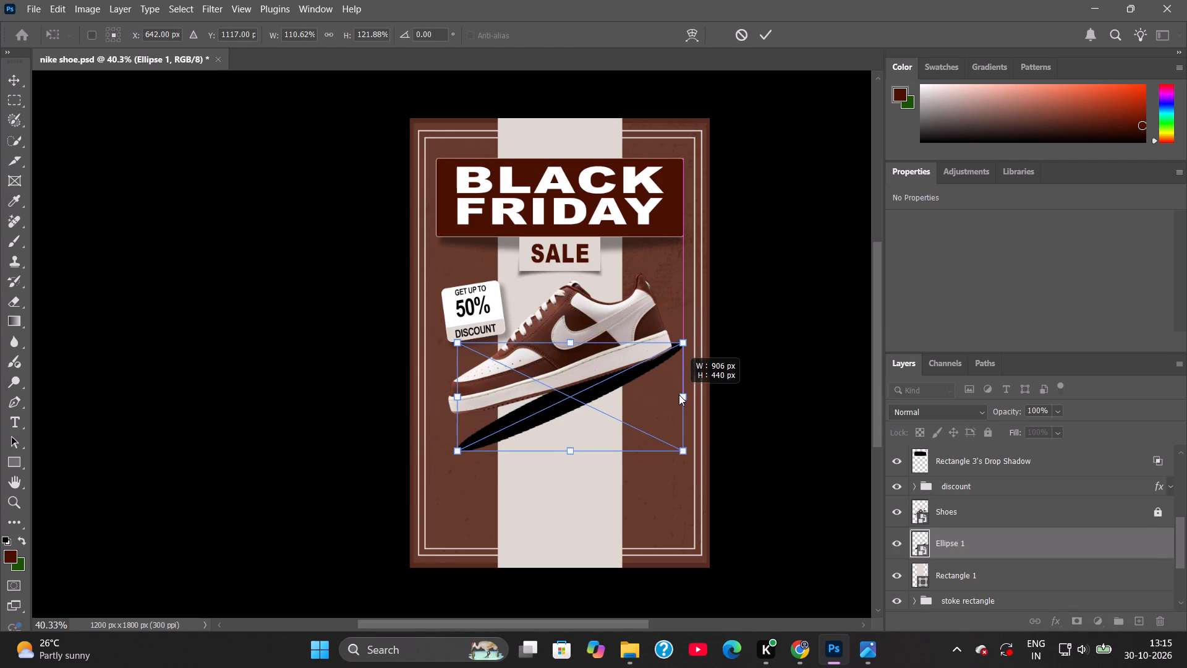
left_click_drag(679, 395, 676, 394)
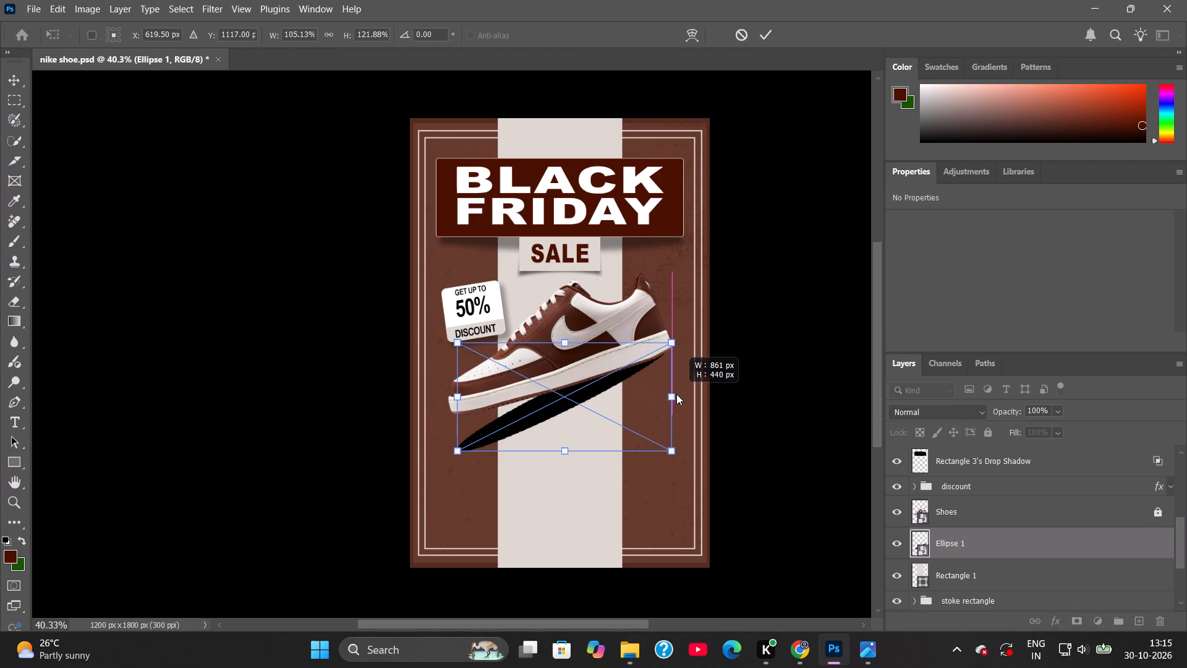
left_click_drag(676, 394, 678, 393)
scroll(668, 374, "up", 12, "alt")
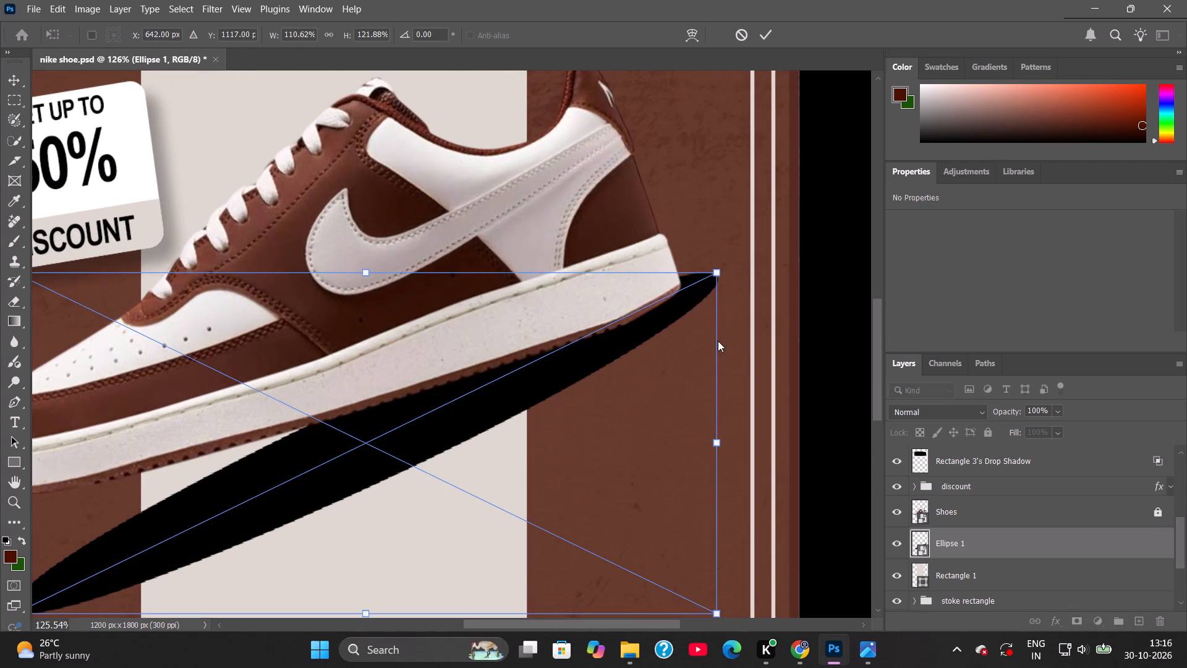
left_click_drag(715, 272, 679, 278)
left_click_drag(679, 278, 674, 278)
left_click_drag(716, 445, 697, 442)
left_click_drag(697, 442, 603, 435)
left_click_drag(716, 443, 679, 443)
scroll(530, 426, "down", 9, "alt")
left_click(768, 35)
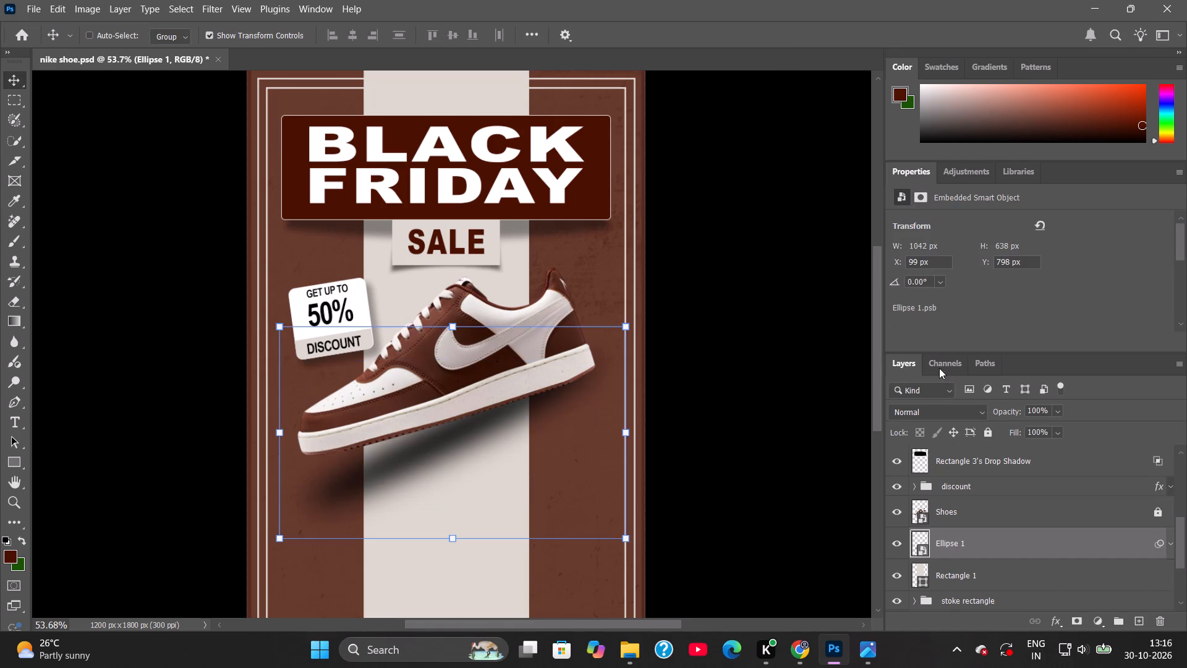
Select the Shoes layer and save the poster.
left_click(958, 514)
left_click(779, 422)
key("ctrl+s")
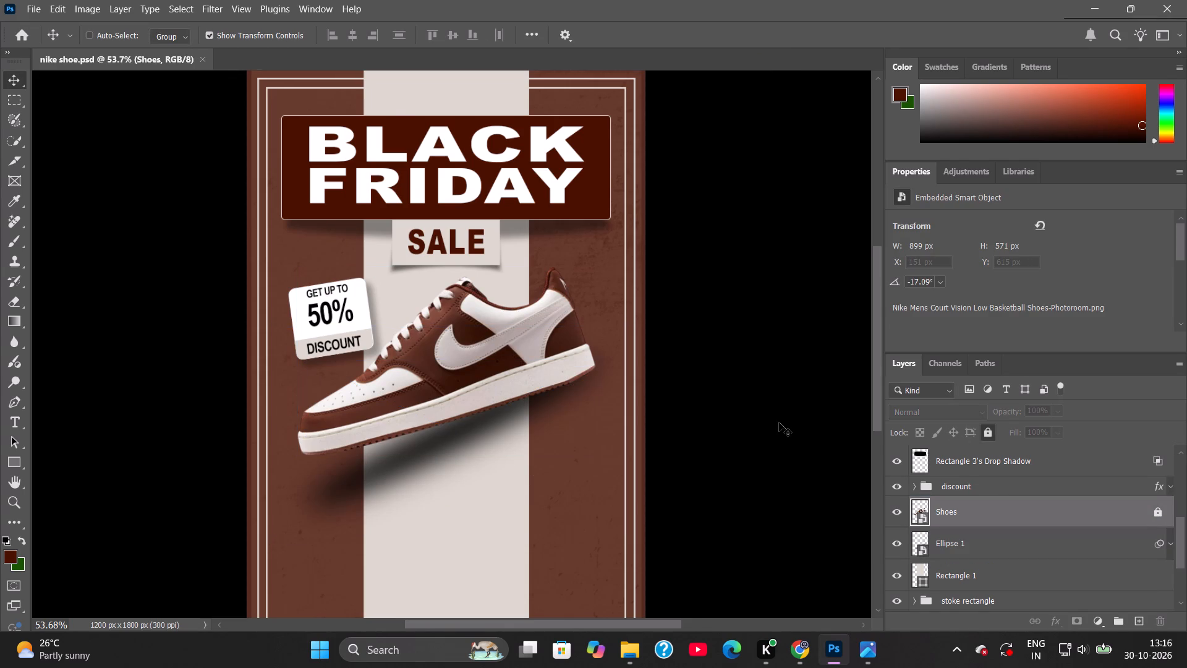
scroll(779, 422, "down", 5, "alt")
key("ctrl+s")
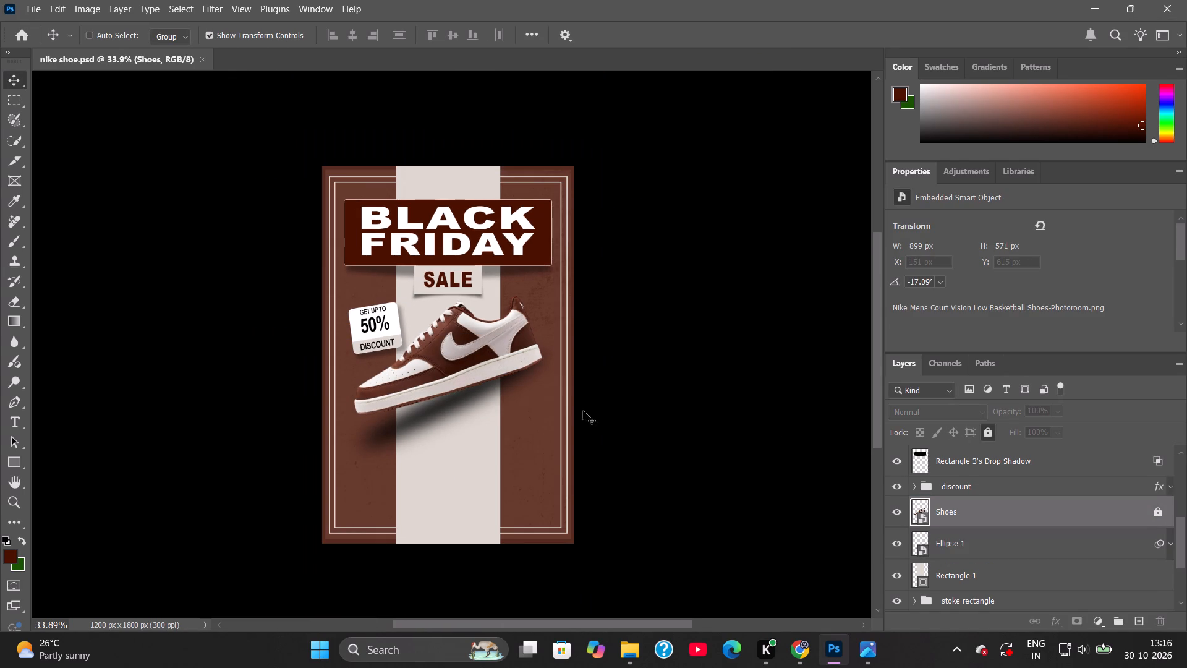
Examine the shadow beneath the shoe up close and within the full poster composition.
scroll(447, 408, "up", 6, "alt")
key("space")
left_click_drag(471, 380, 597, 405)
scroll(595, 401, "down", 2, "alt")
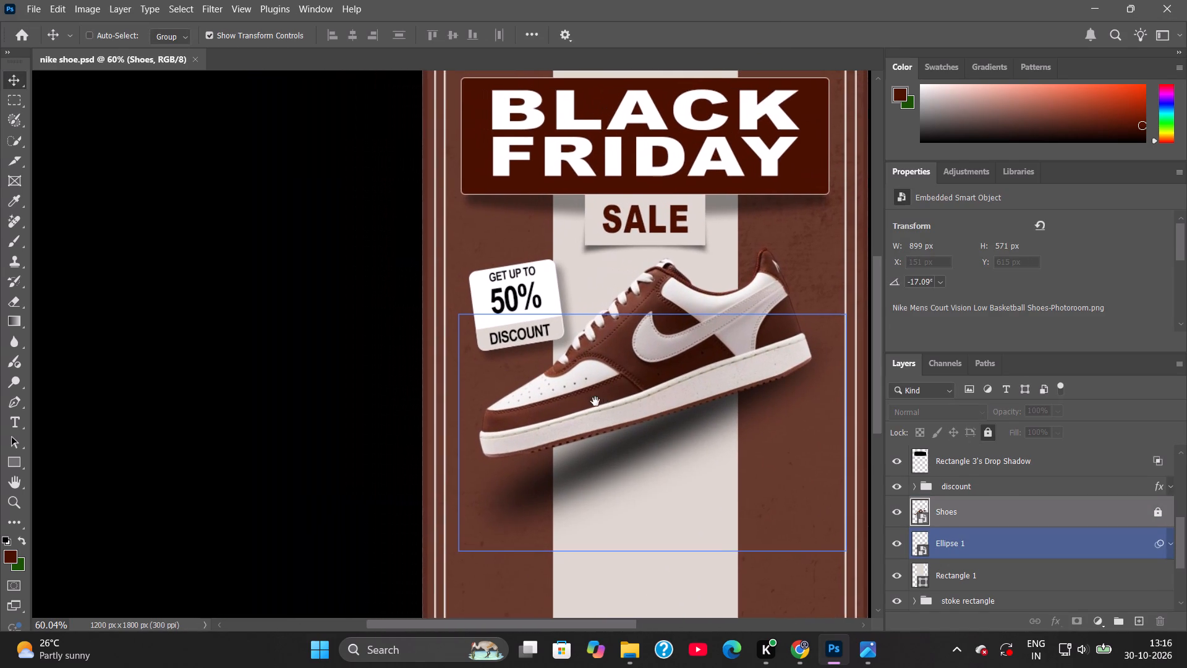
scroll(595, 401, "down", 3, "alt")
key("space")
key("space")
left_click_drag(715, 389, 655, 390)
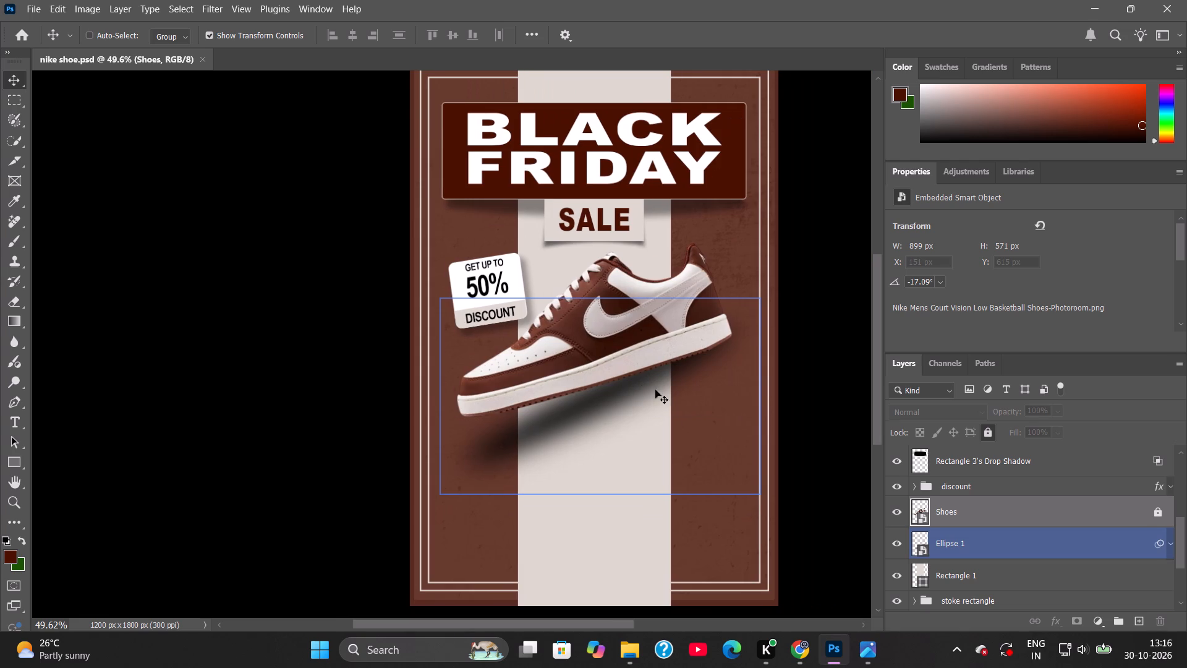
scroll(653, 388, "down", 3, "alt")
key("space")
key("space")
key("space")
key("space")
key("space")
key("space")
left_click_drag(666, 353, 607, 362)
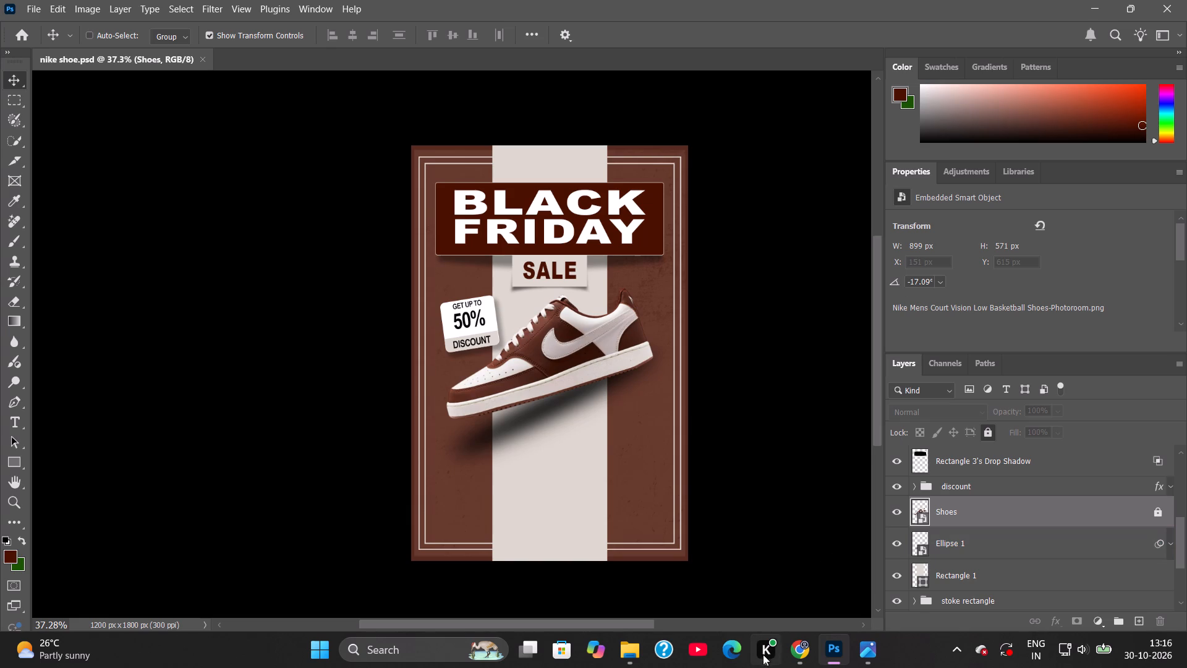
left_click(807, 655)
left_click(500, 1)
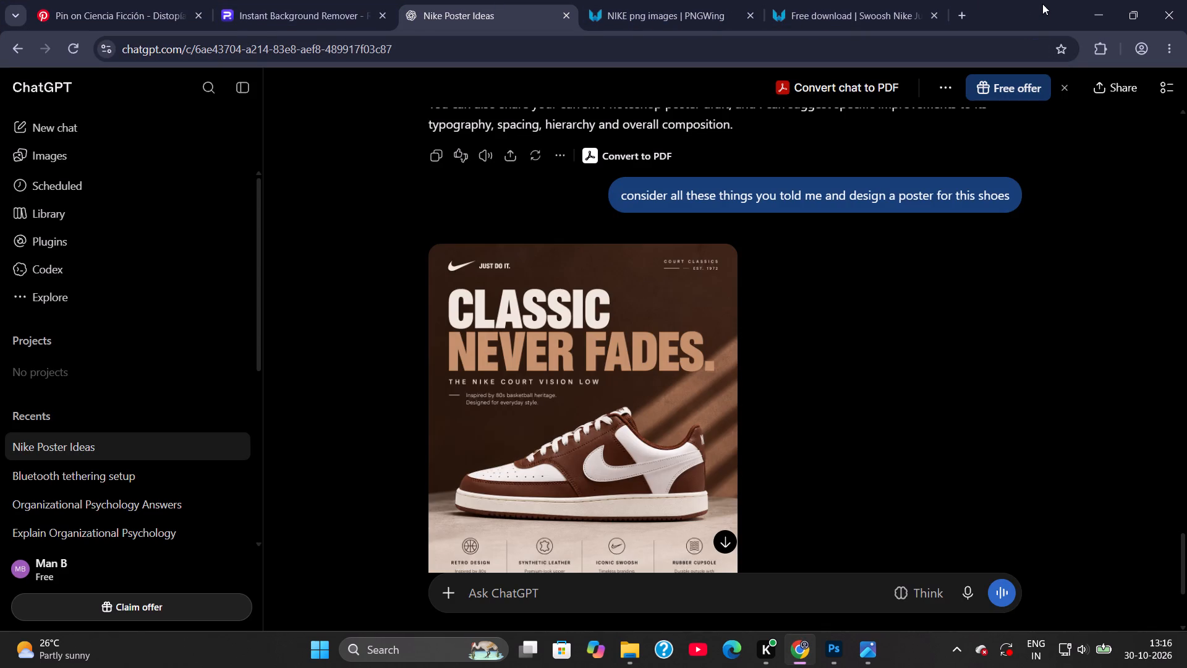
right_click(1042, 4)
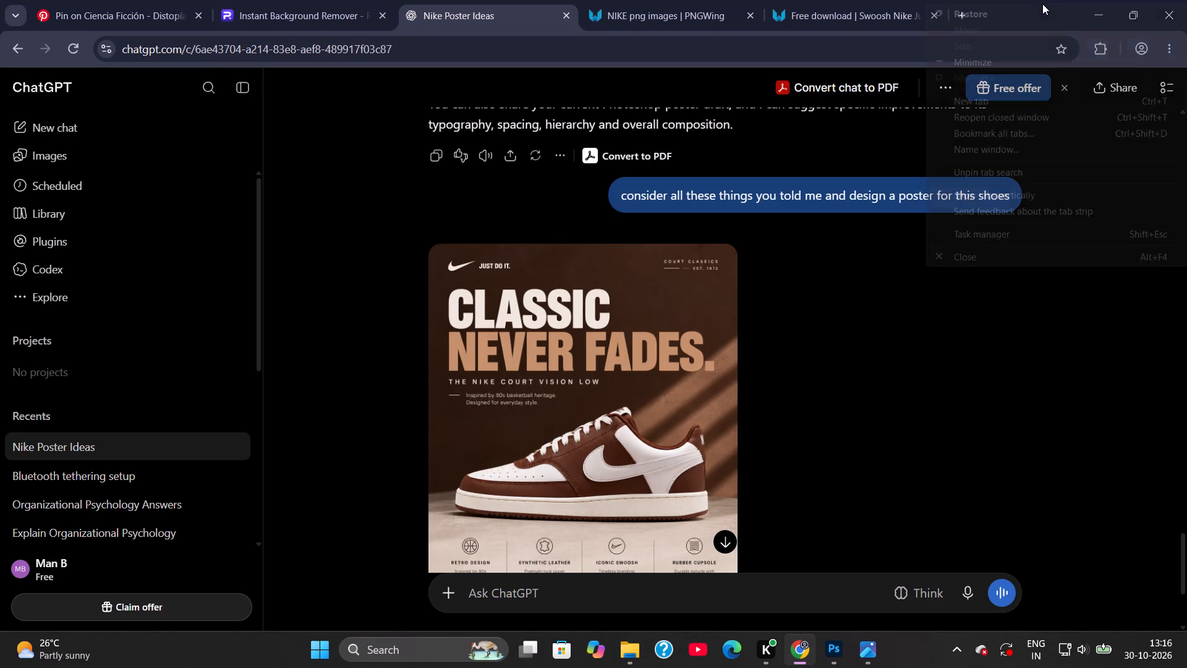
left_click(1057, 312)
right_click(1055, 312)
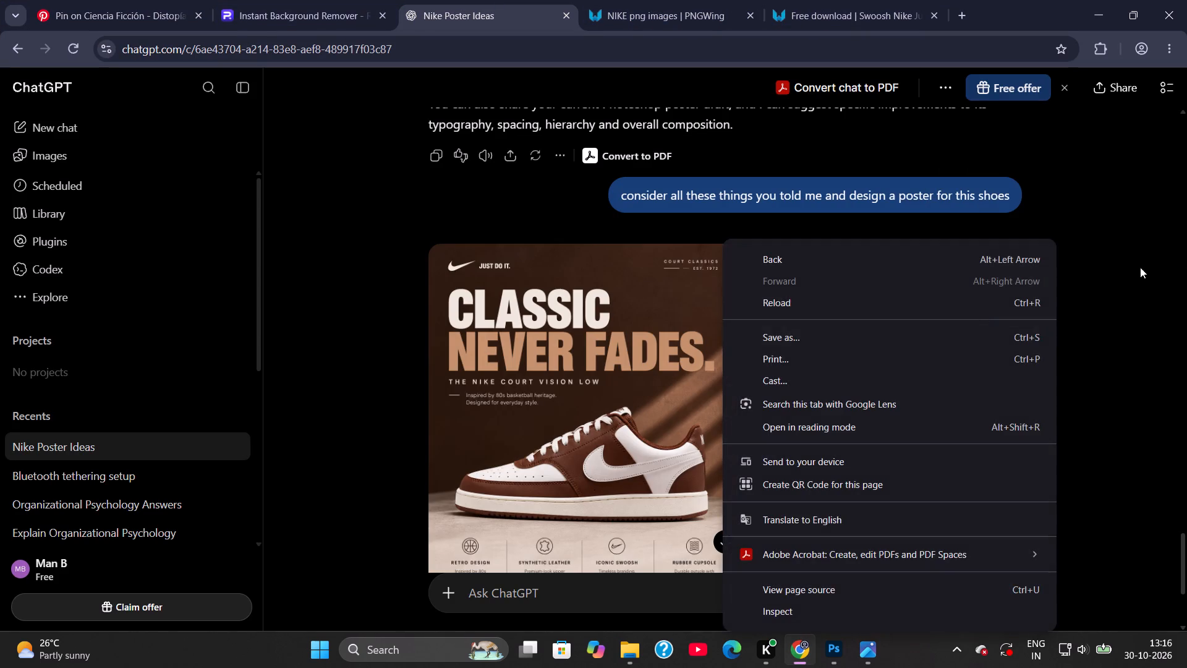
left_click(1133, 267)
scroll(658, 440, "down", 4)
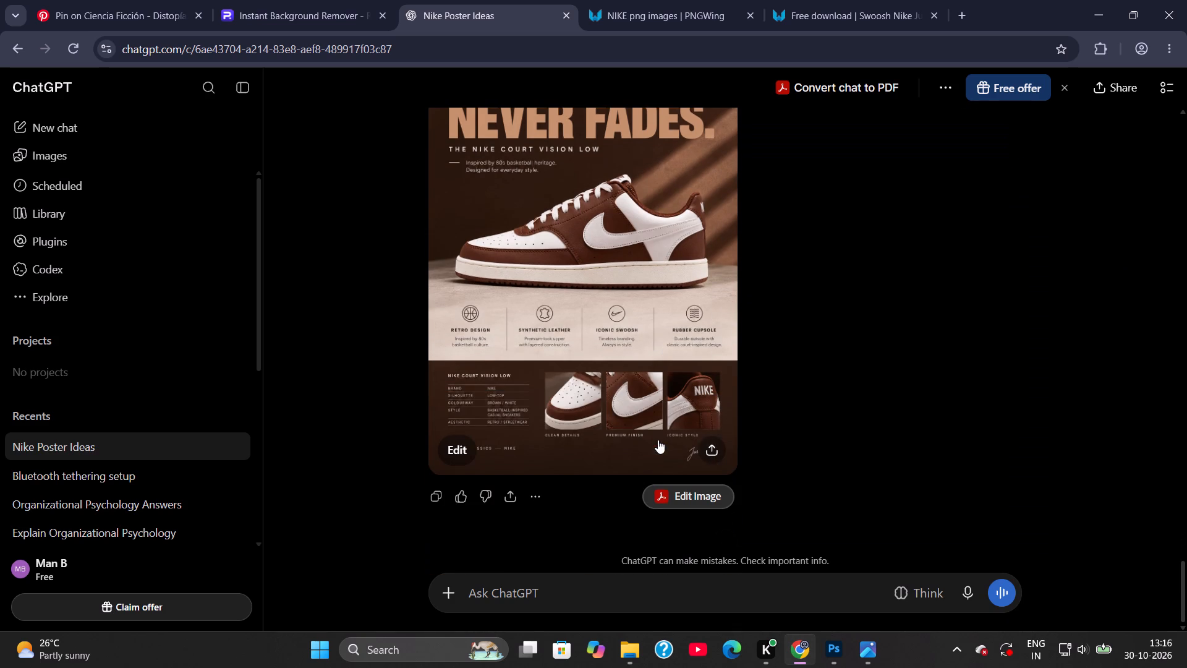
right_click(966, 387)
right_click(1106, 469)
right_click(1121, 529)
left_click(1119, 547)
scroll(604, 315, "up", 4, "alt")
scroll(604, 315, "down", 4)
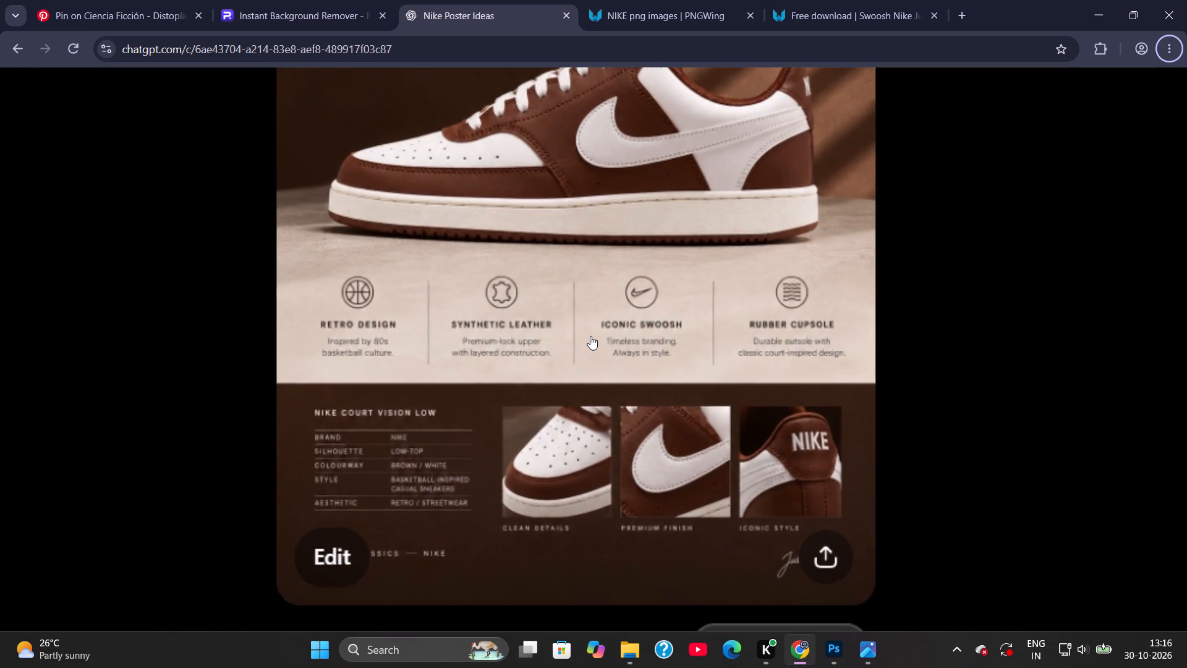
right_click(865, 413)
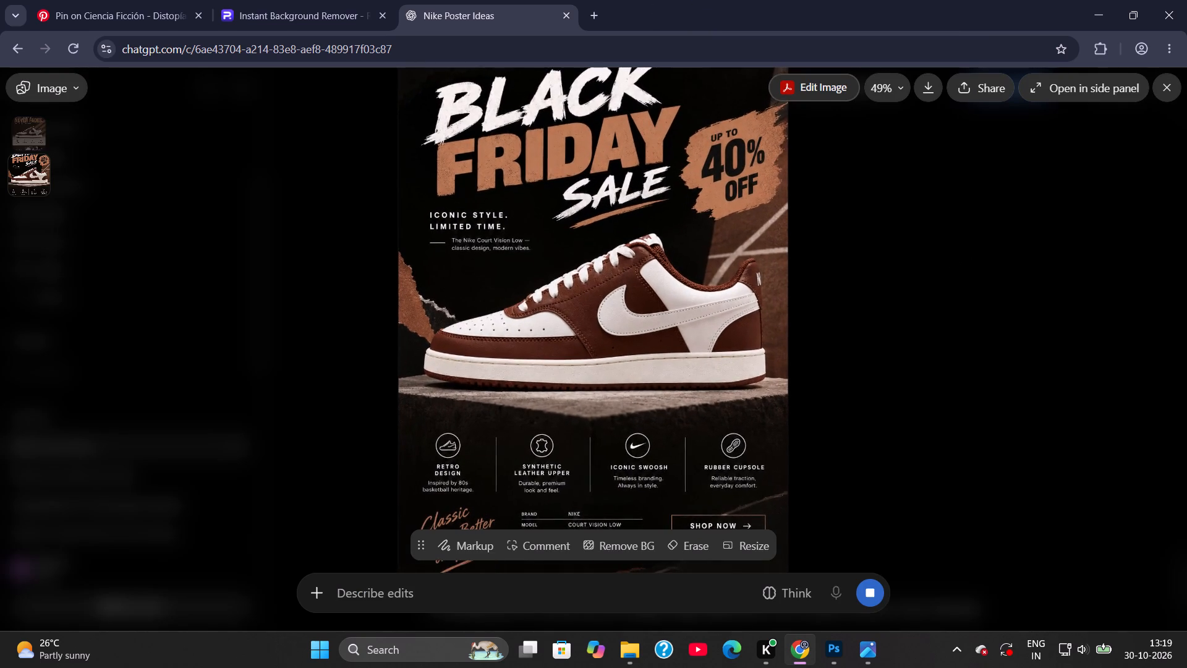
scroll(572, 421, "down", 3)
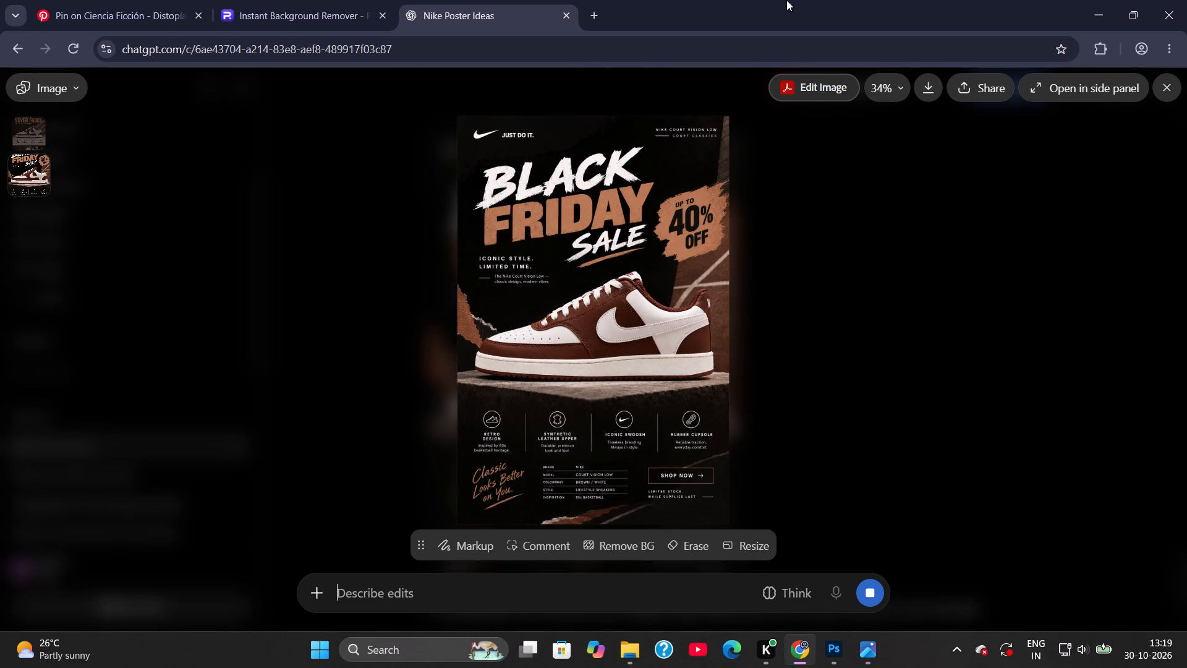
right_click(785, 0)
left_click(653, 0)
Switch to Photoshop and draw a rectangle shape about 342 × 101 px on the light vertical stripe below the shoe.
left_click(1086, 6)
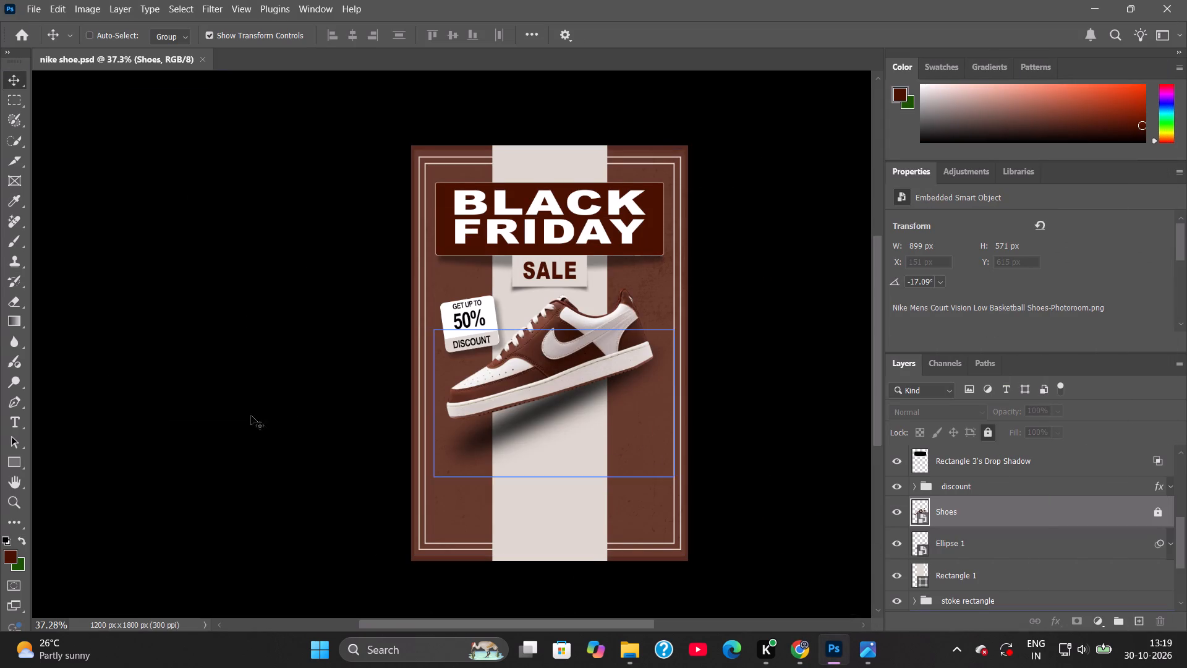
left_click(14, 458)
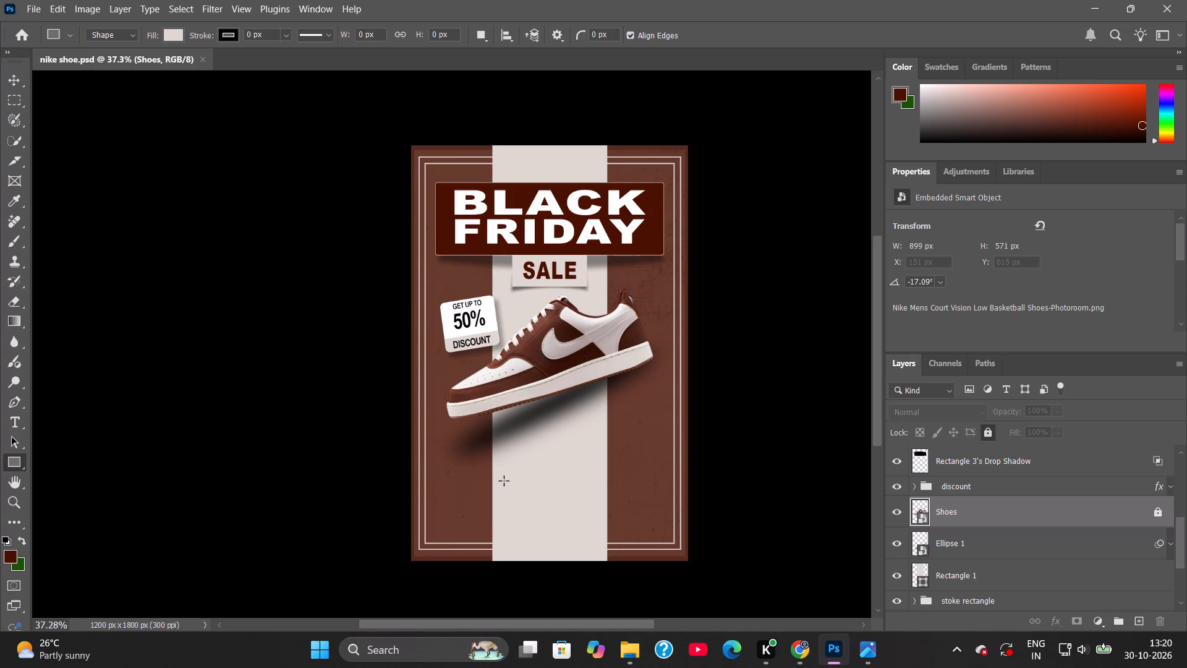
left_click_drag(513, 486, 563, 497)
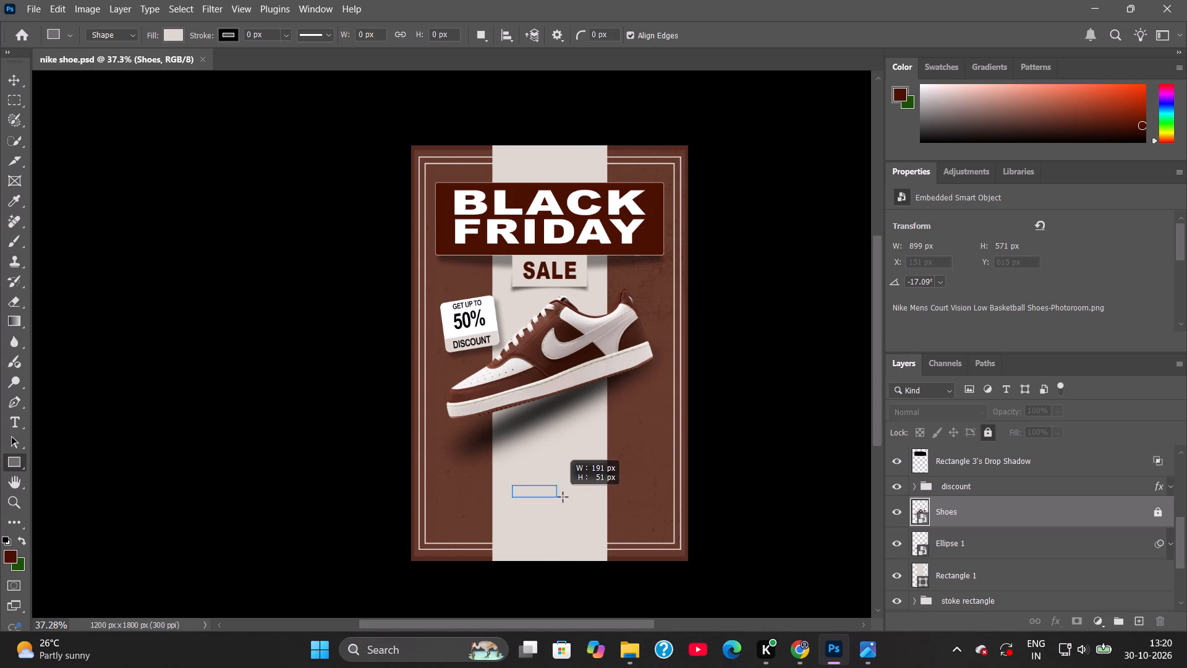
left_click_drag(563, 497, 589, 508)
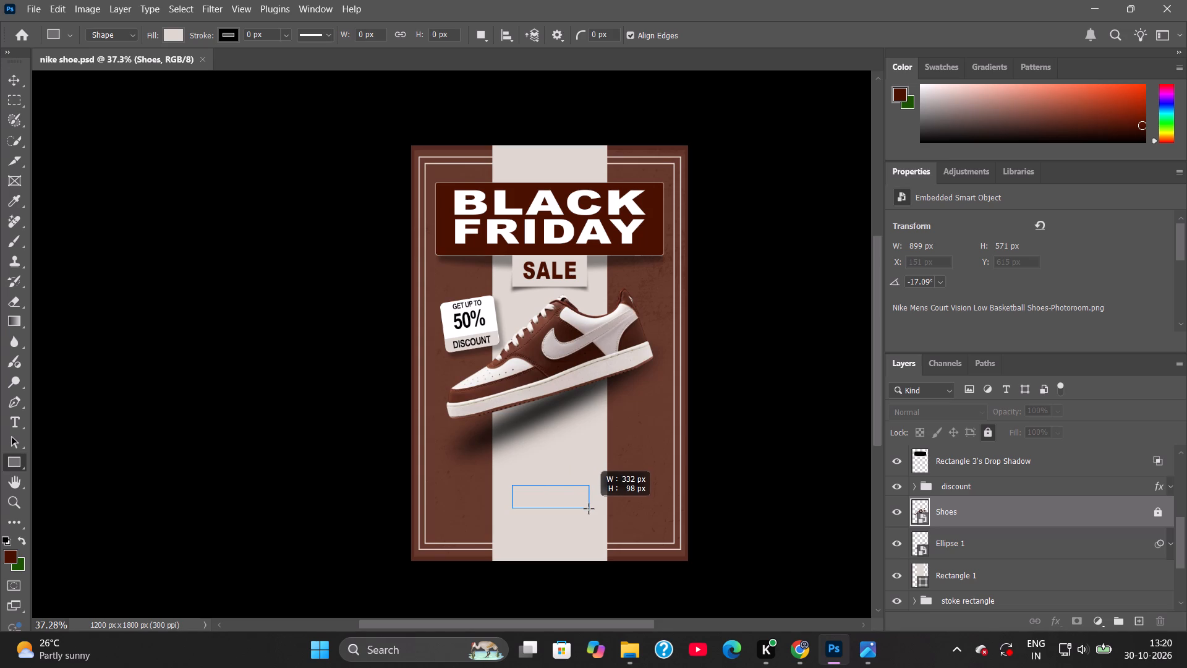
left_click_drag(589, 508, 591, 508)
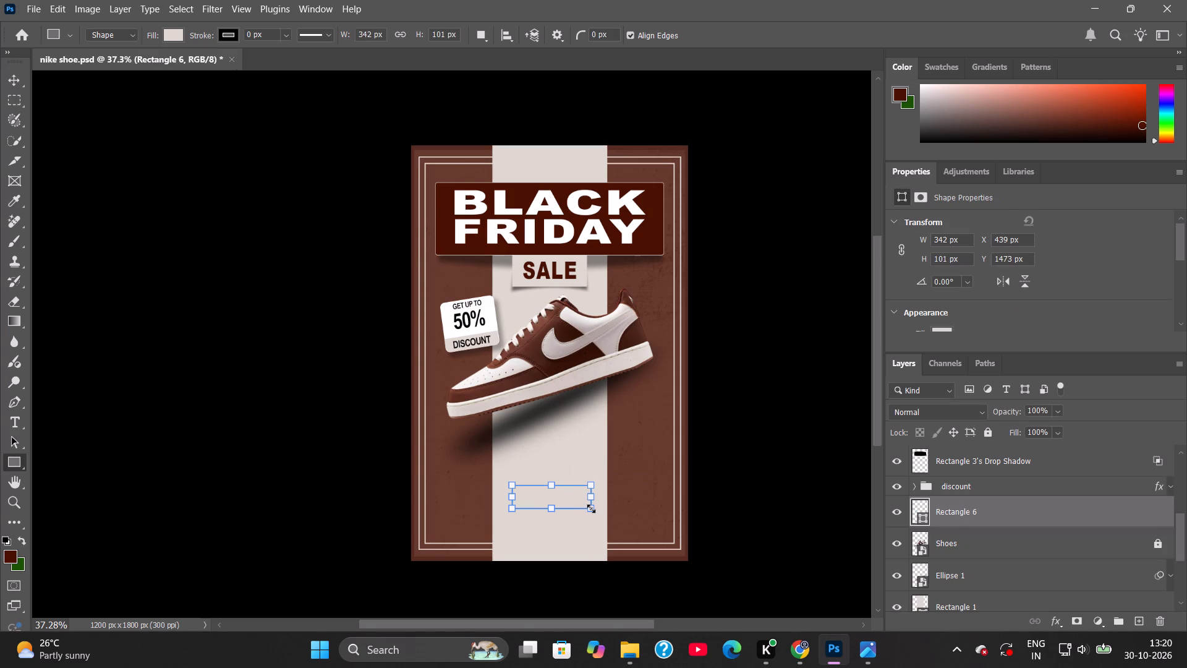
Set the new rectangle's fill to brown #663a2c, sampled from the poster background.
left_click(176, 30)
left_click(276, 61)
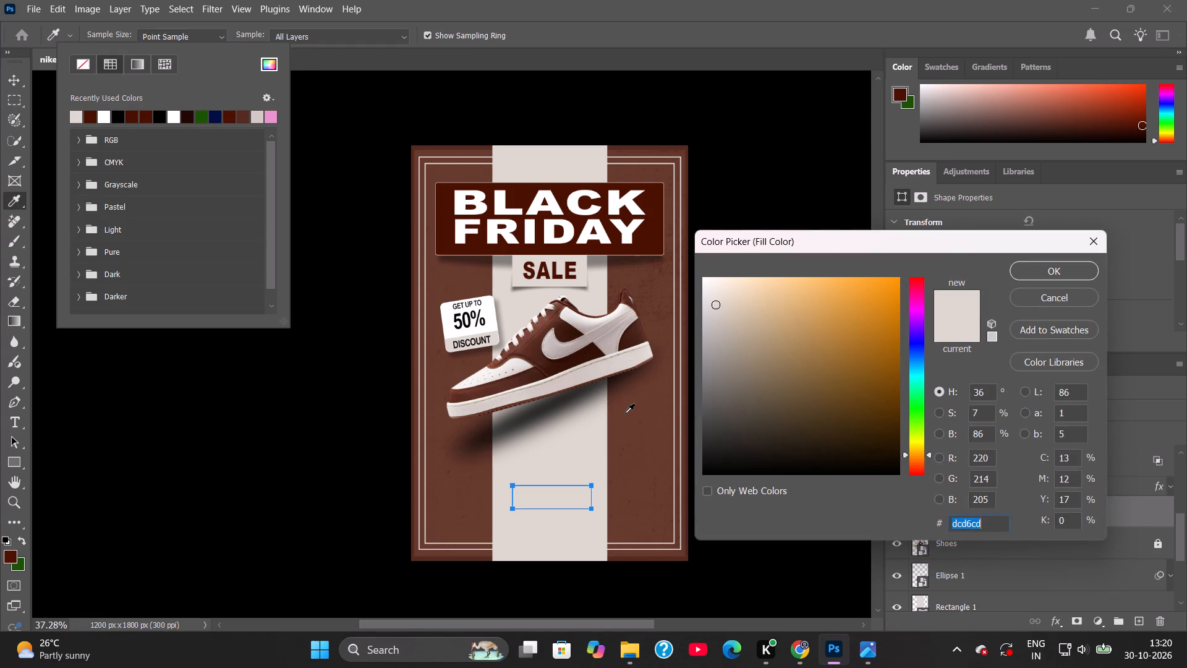
left_click(491, 389)
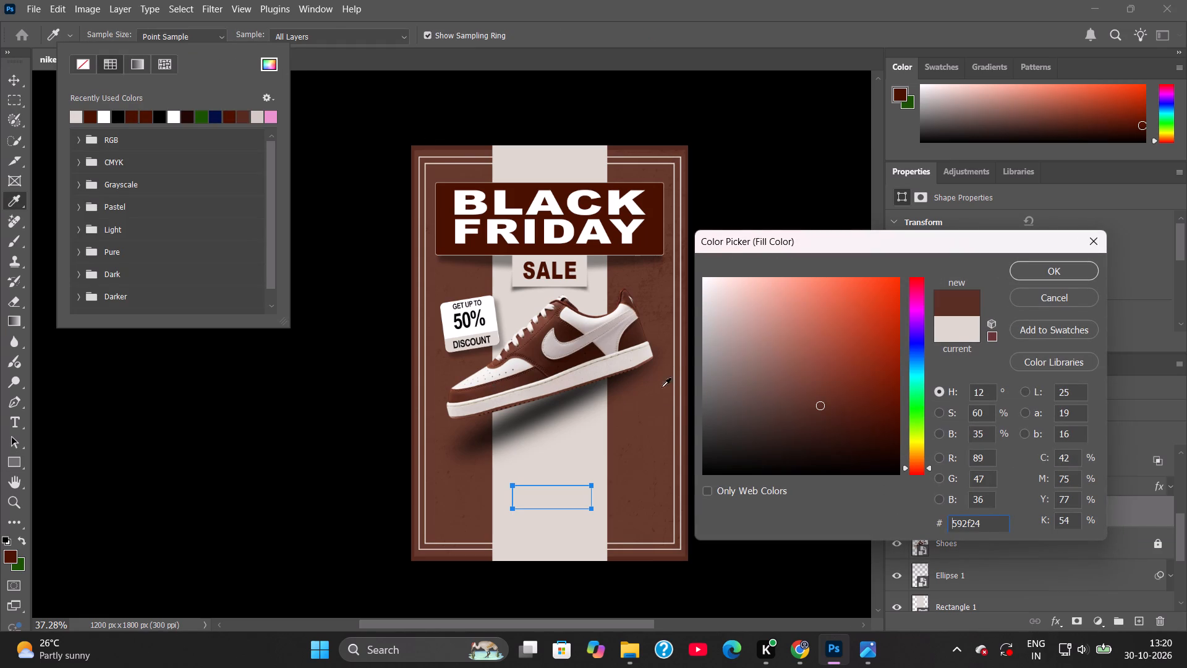
left_click(628, 421)
left_click(1042, 273)
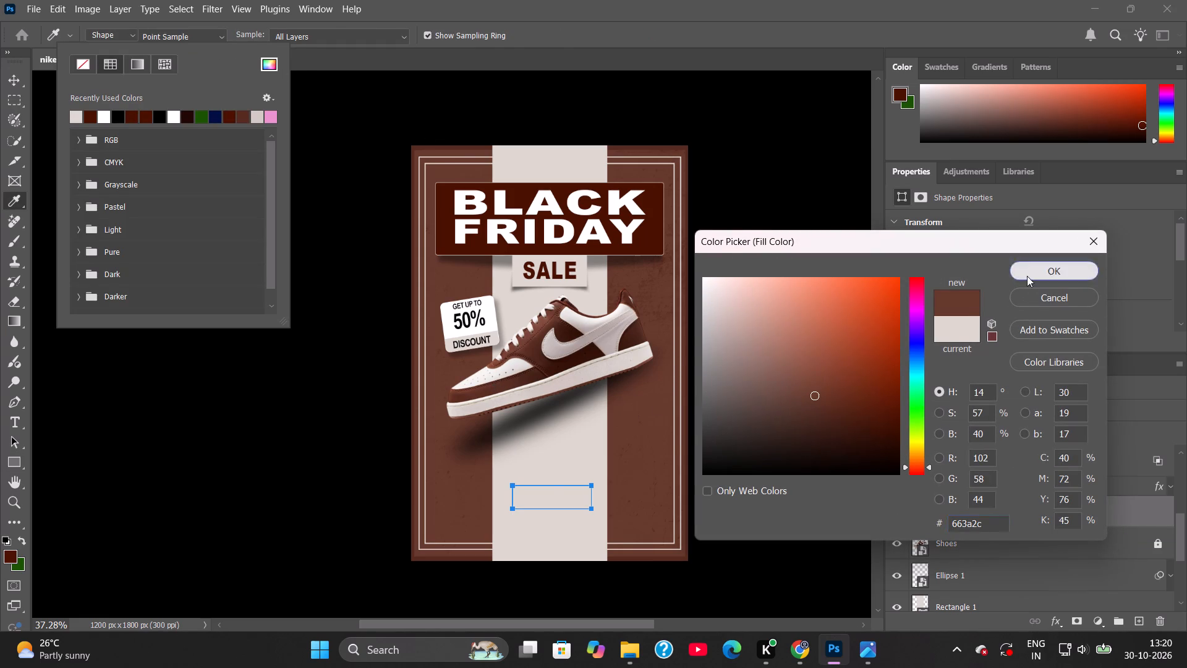
left_click(552, 0)
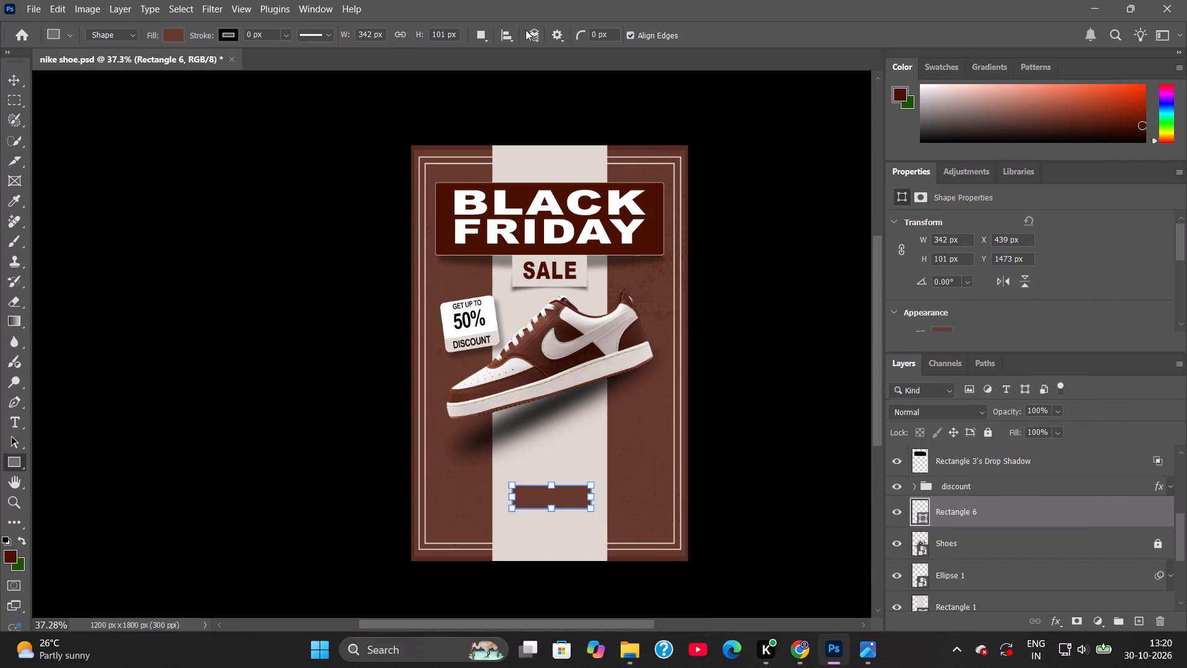
Widen the brown rectangle to about 410 px, extending its right side to the light stripe's edge.
left_click_drag(594, 497, 599, 497)
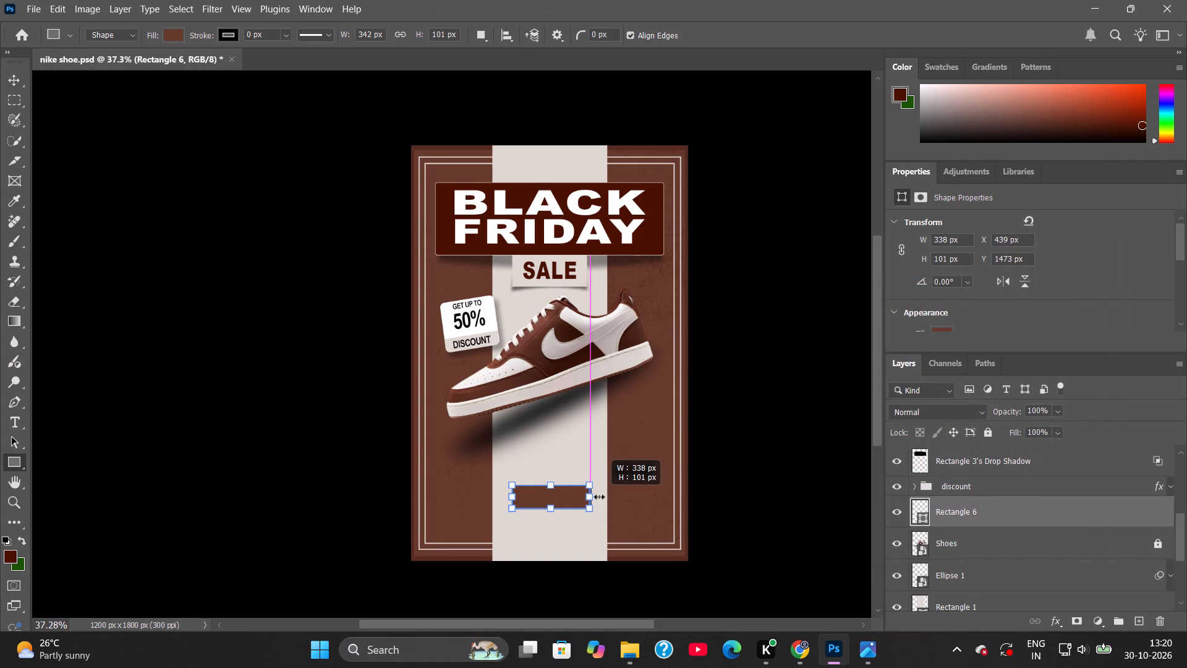
left_click_drag(599, 497, 606, 497)
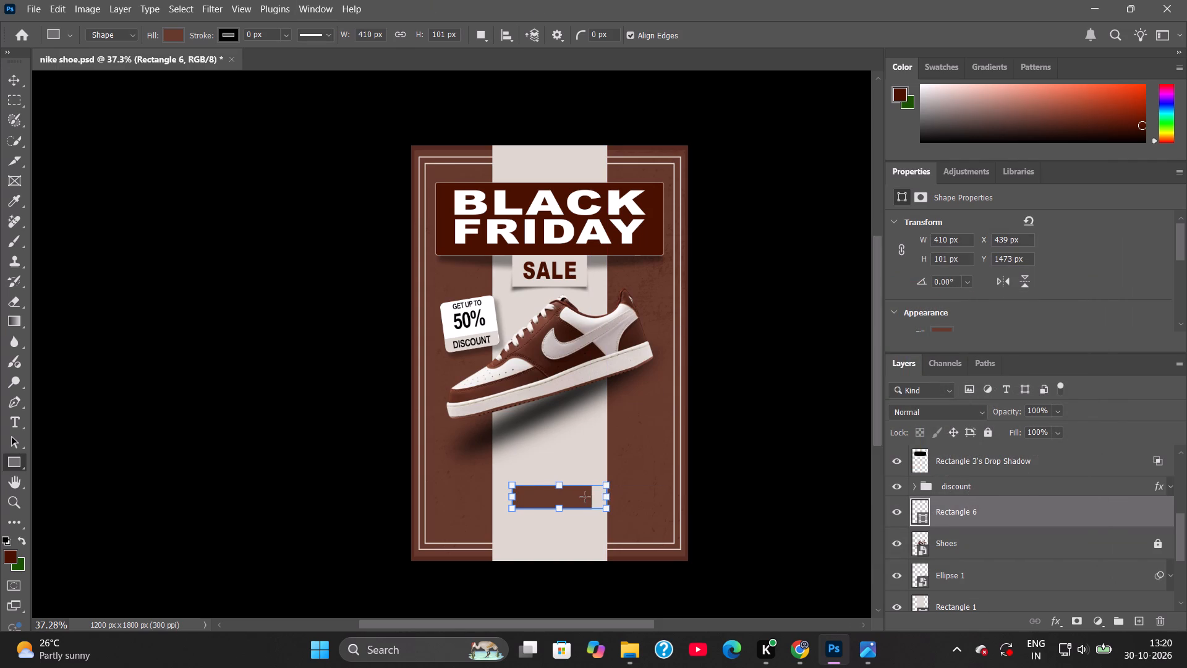
Centre the brown rectangle horizontally on the poster by aligning it with the Layer 0 background.
left_click(585, 497)
left_click(627, 286)
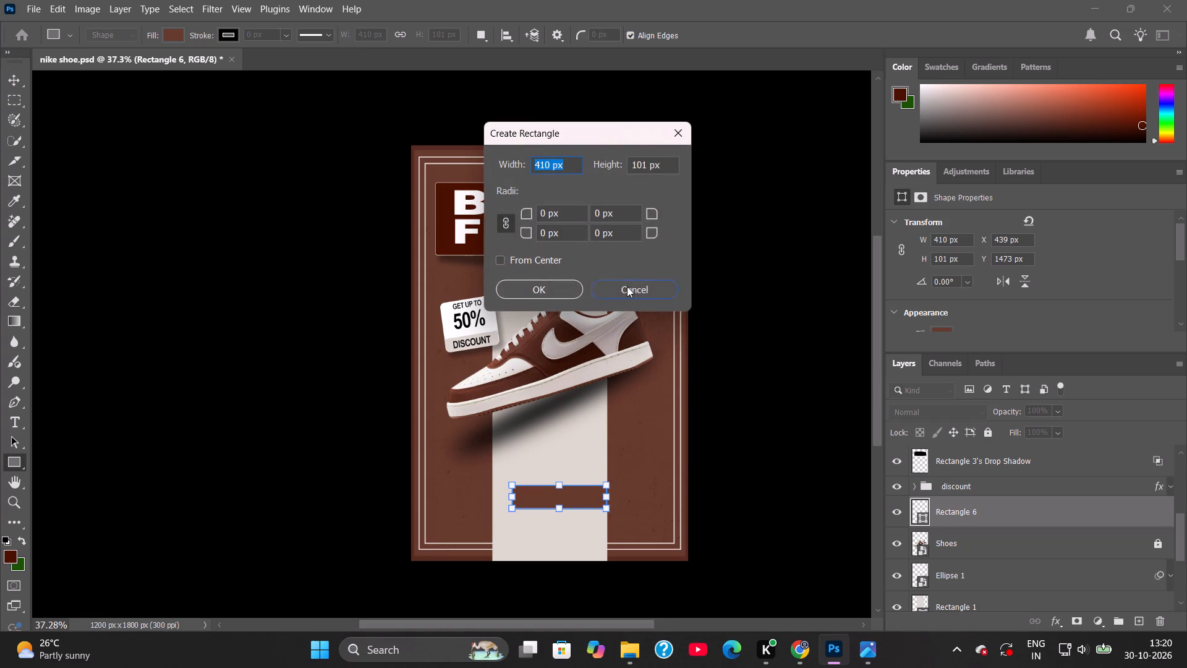
left_click(7, 80)
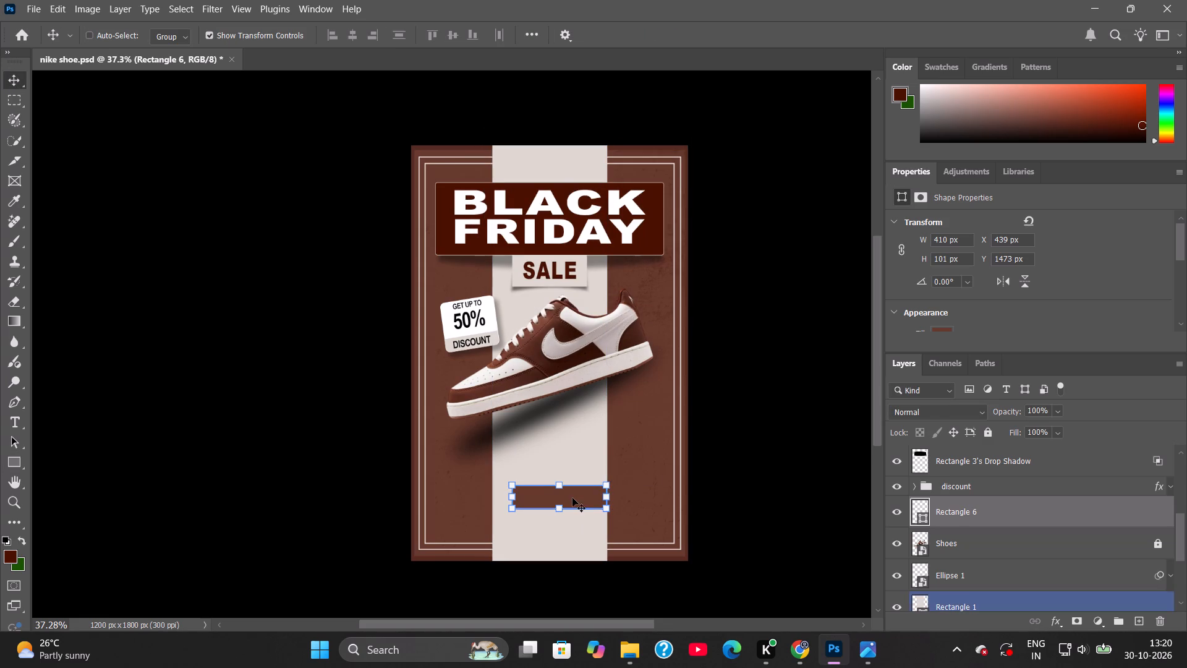
left_click_drag(572, 498, 562, 497)
scroll(985, 492, "down", 5)
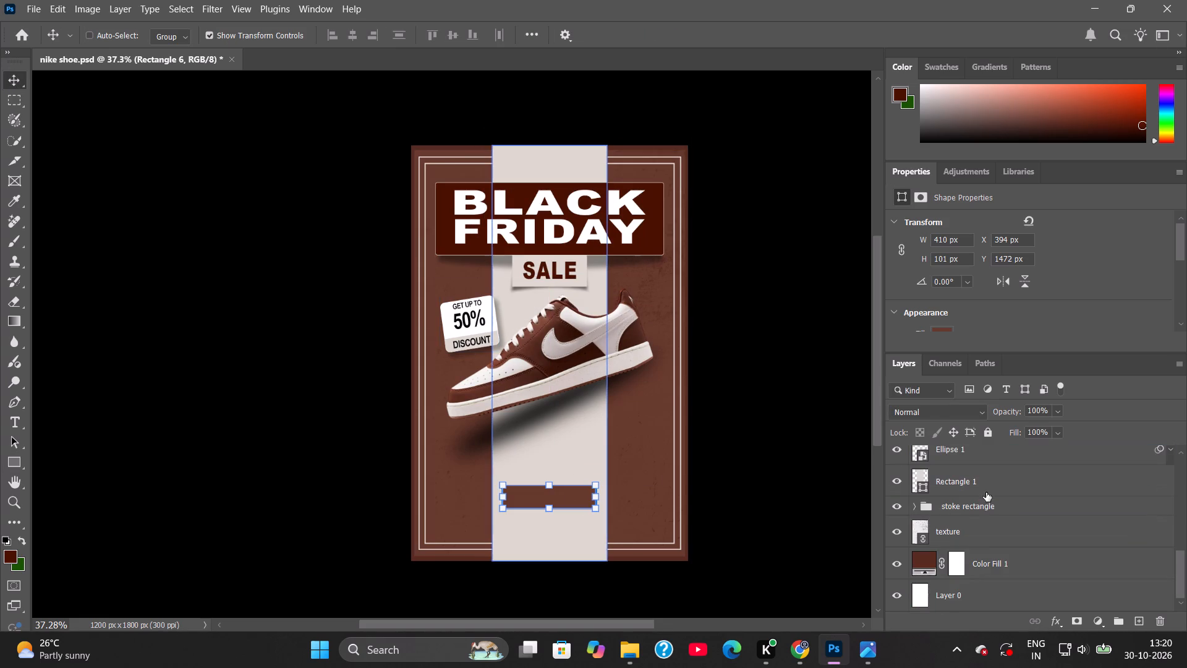
scroll(986, 492, "down", 4)
left_click(977, 601, "ctrl")
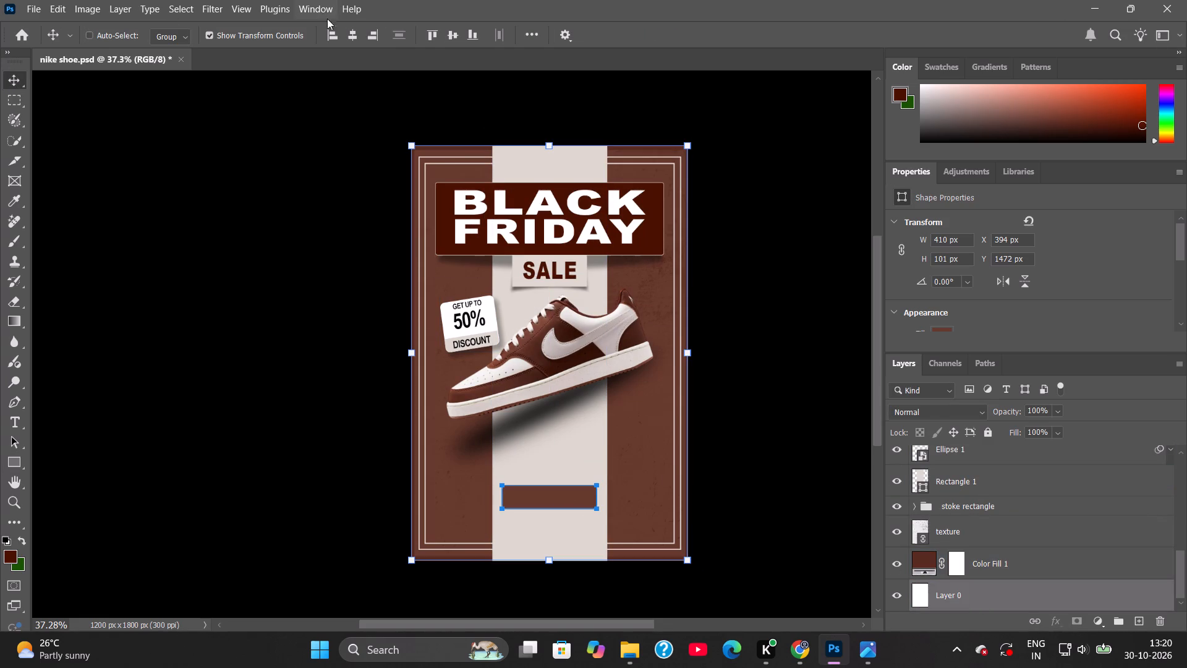
left_click(354, 35)
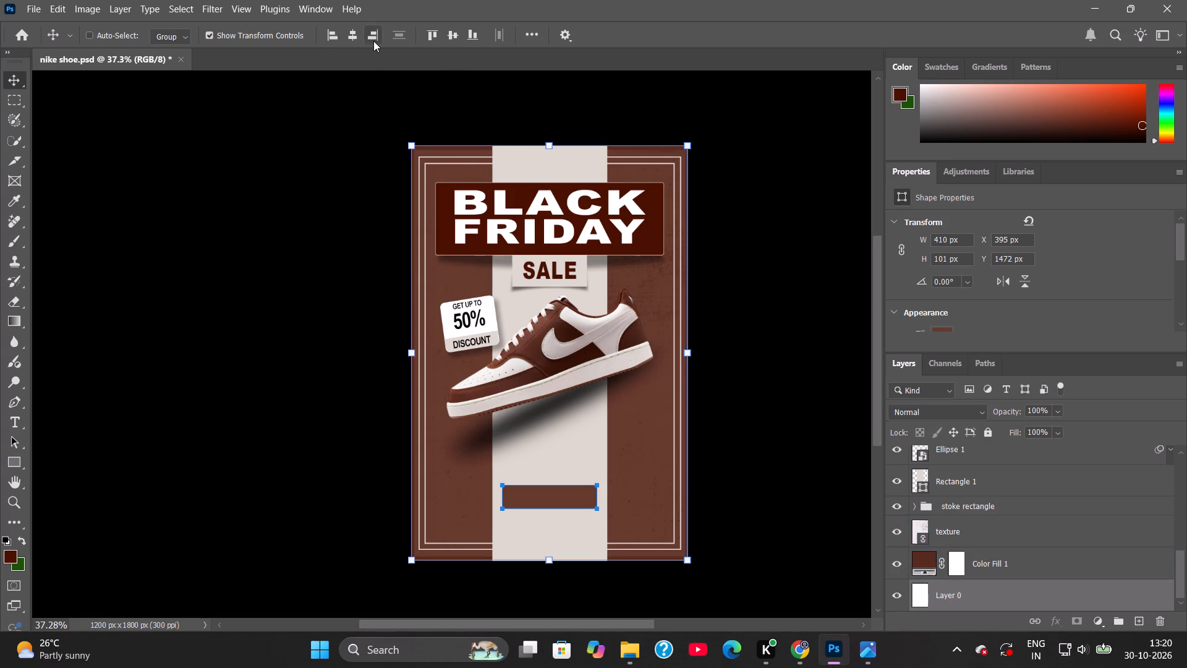
left_click(373, 41)
left_click(354, 34)
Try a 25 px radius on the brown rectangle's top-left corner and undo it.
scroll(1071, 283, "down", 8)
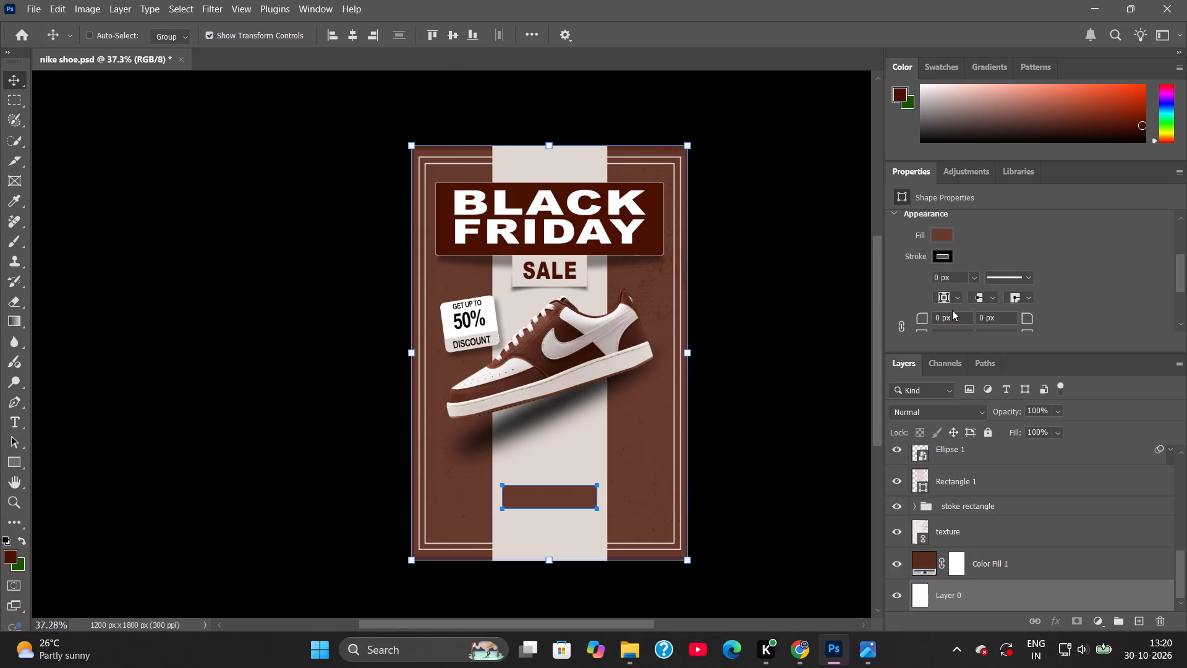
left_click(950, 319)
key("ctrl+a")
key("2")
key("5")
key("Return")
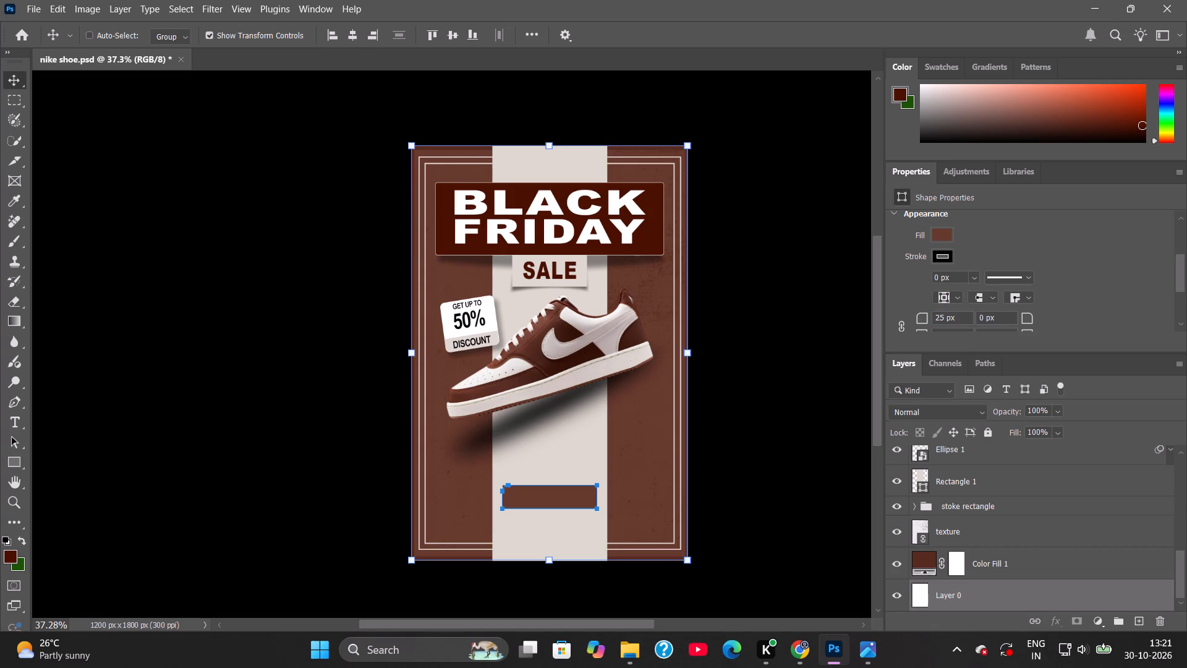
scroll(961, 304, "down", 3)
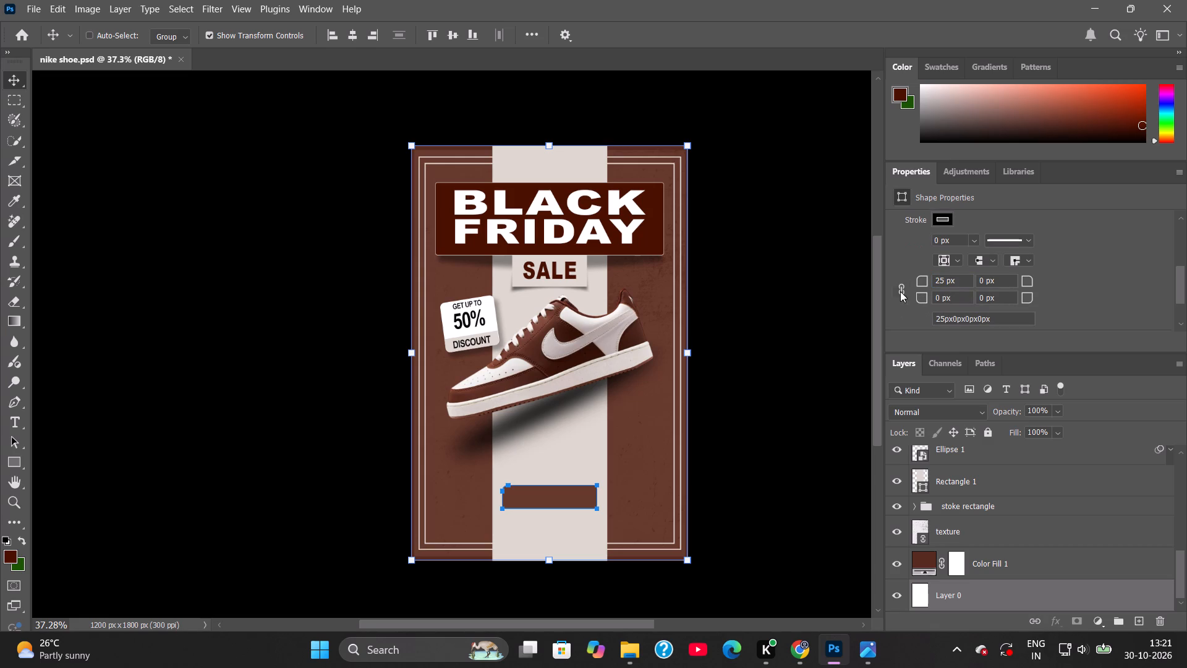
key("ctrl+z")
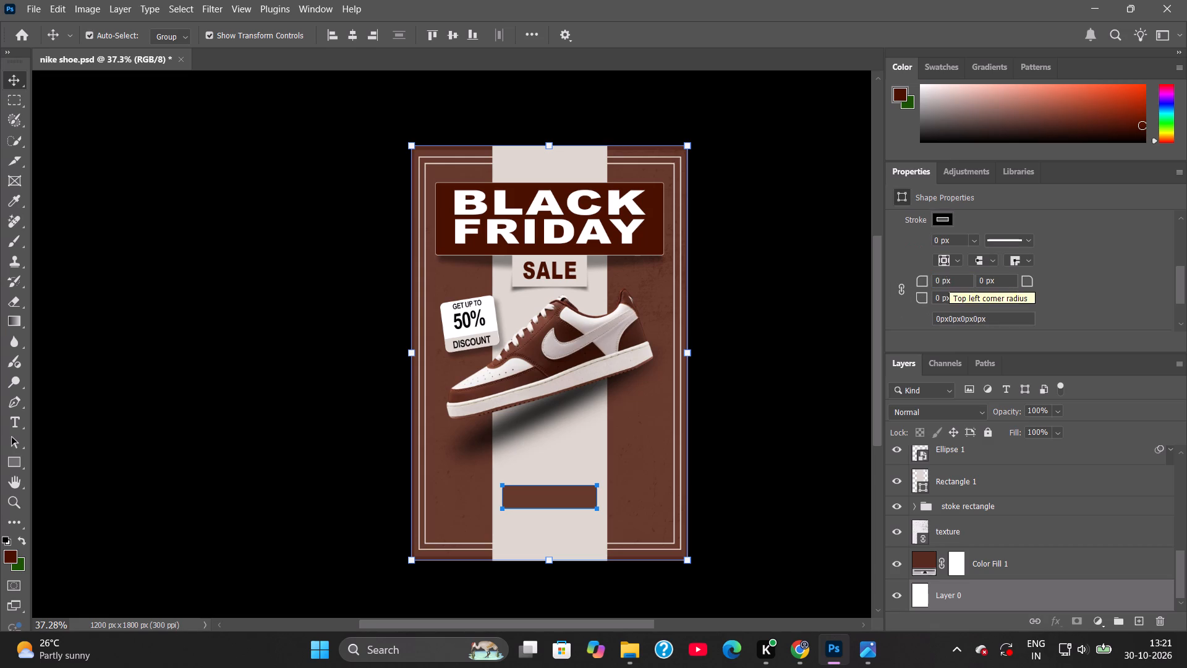
Link the brown rectangle's corner radii and set all four corners to 30 px.
left_click(909, 292)
left_click(953, 278)
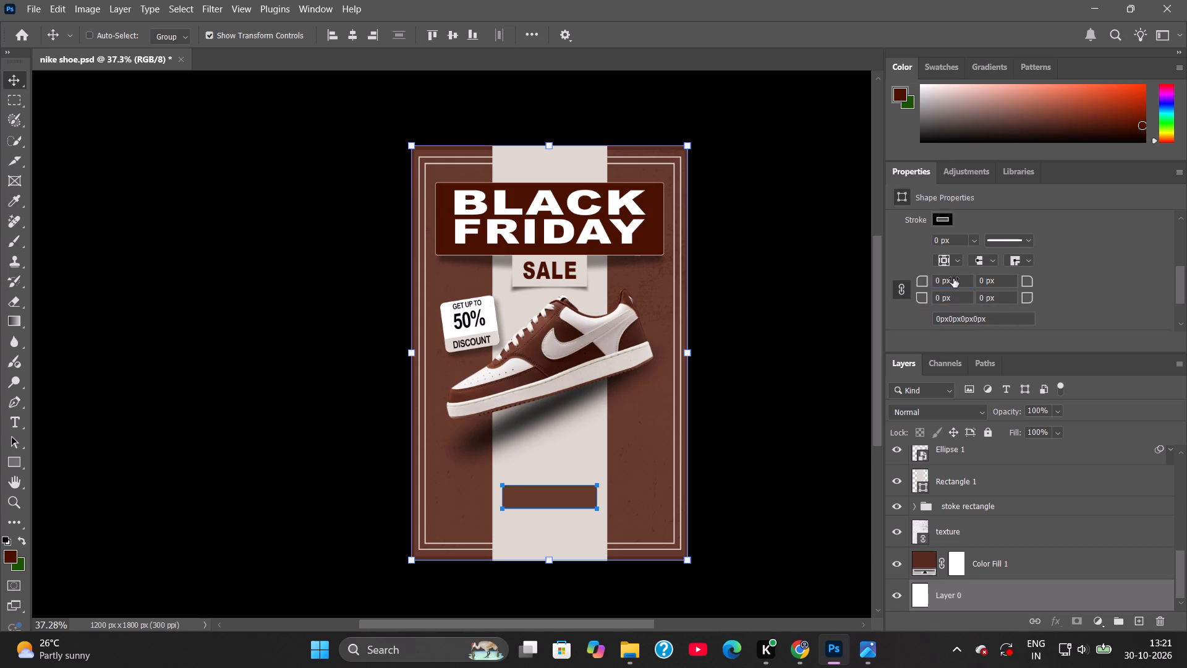
key("ctrl+a")
type("30")
key("Return")
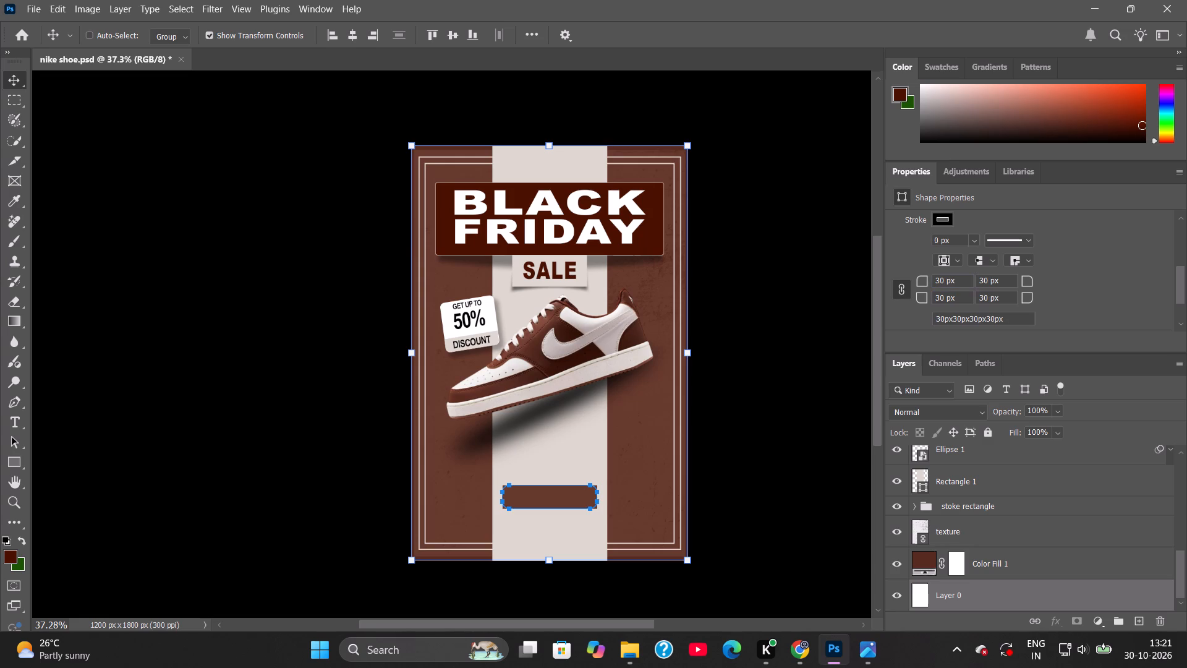
scroll(992, 492, "up", 3)
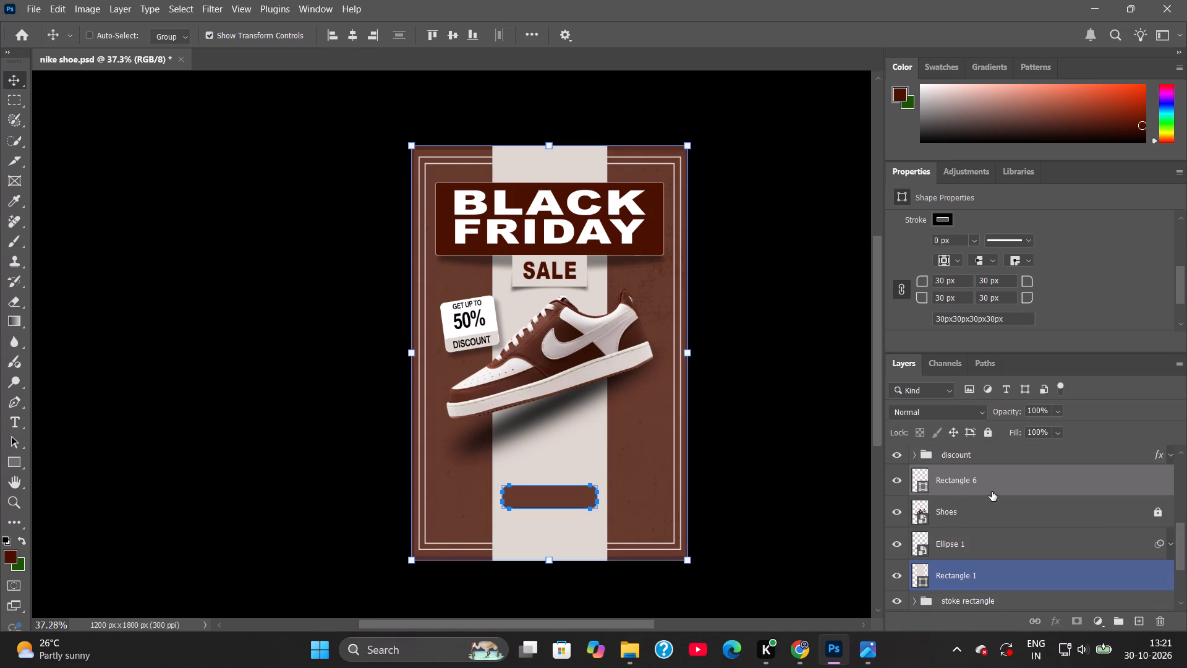
left_click(979, 507)
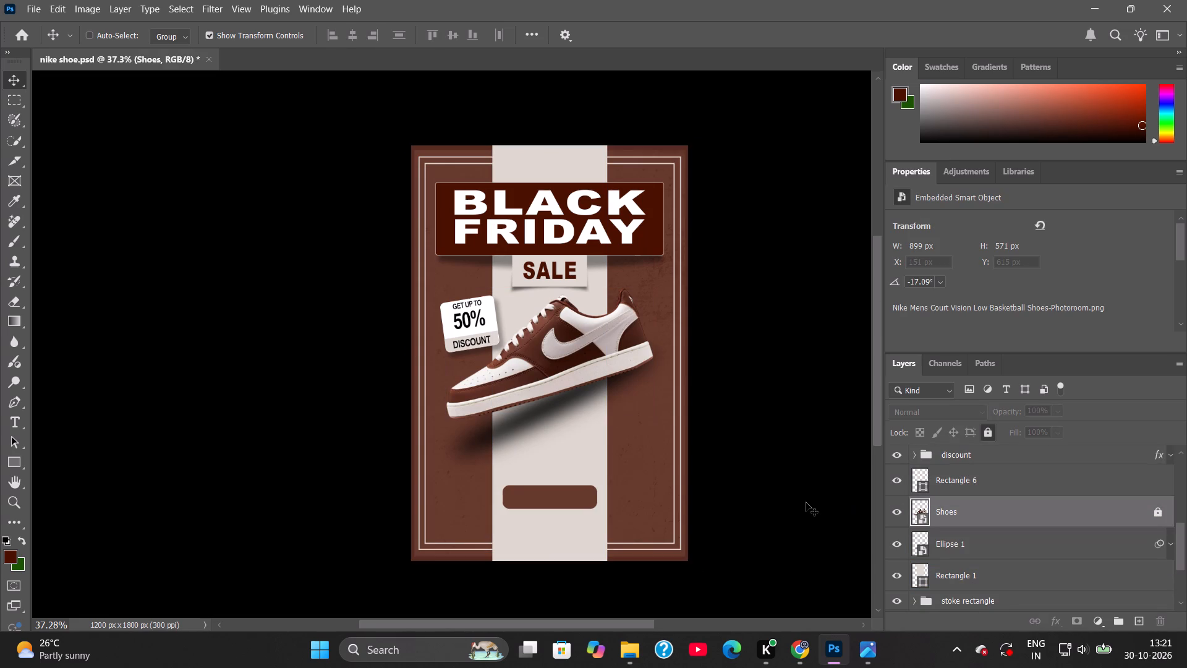
Set all four corner radii of the brown rectangle to 50 px and save the document.
scroll(1006, 523, "down", 1)
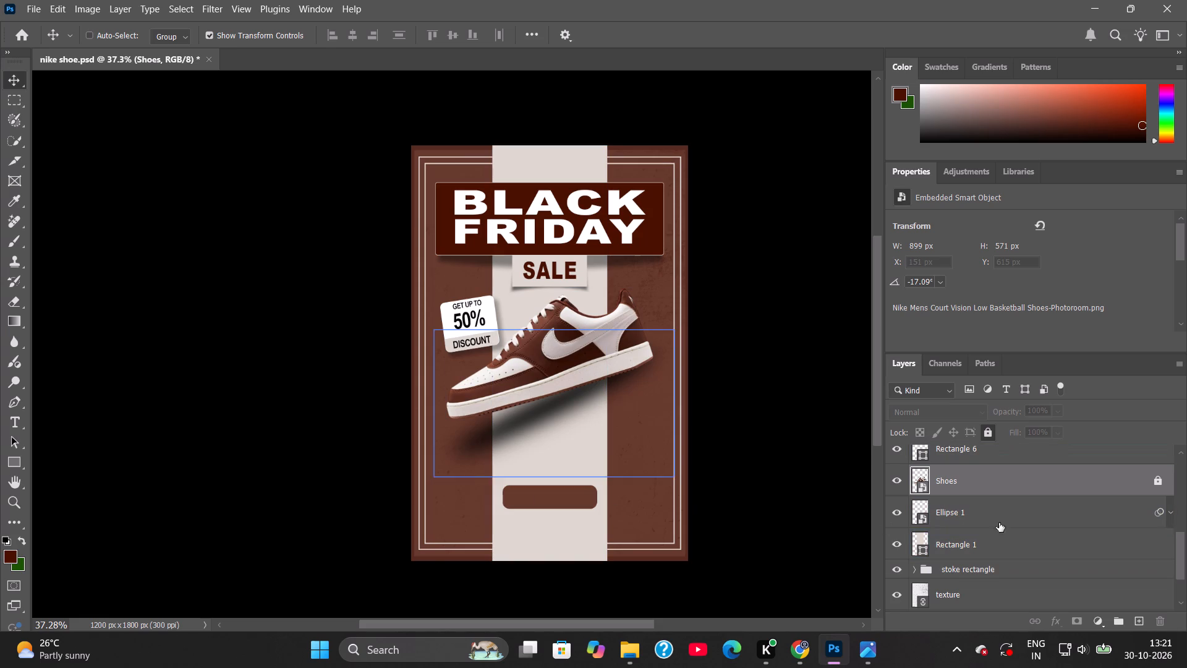
left_click(973, 458)
scroll(1066, 285, "down", 4)
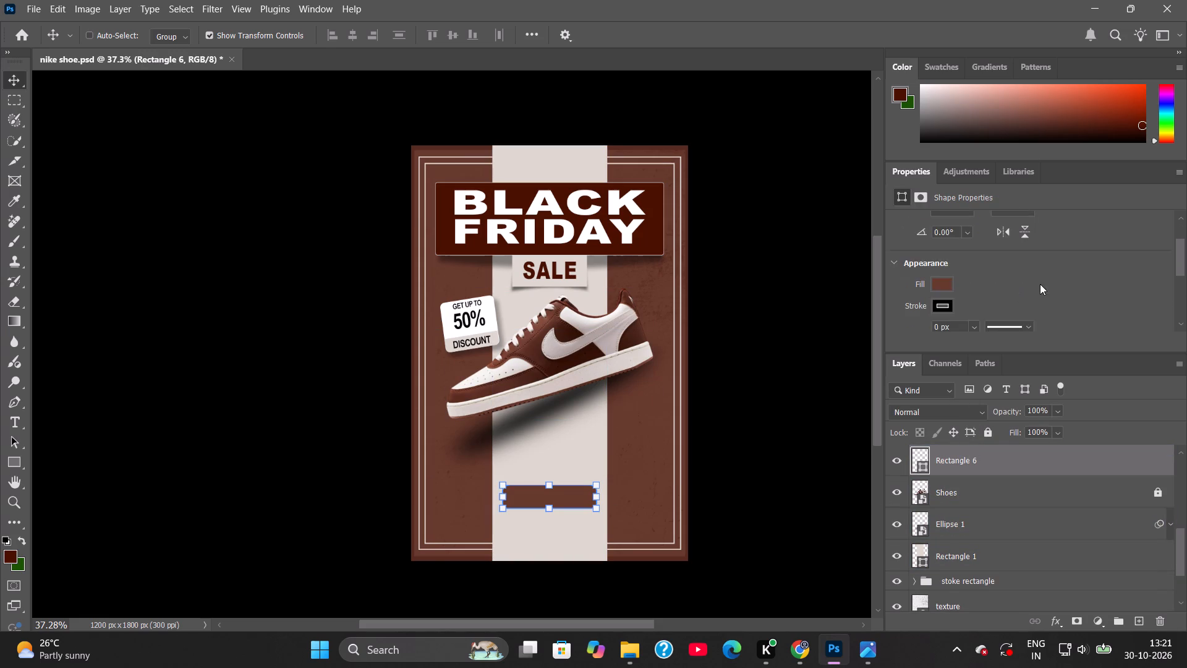
scroll(1040, 284, "down", 4)
left_click(960, 317)
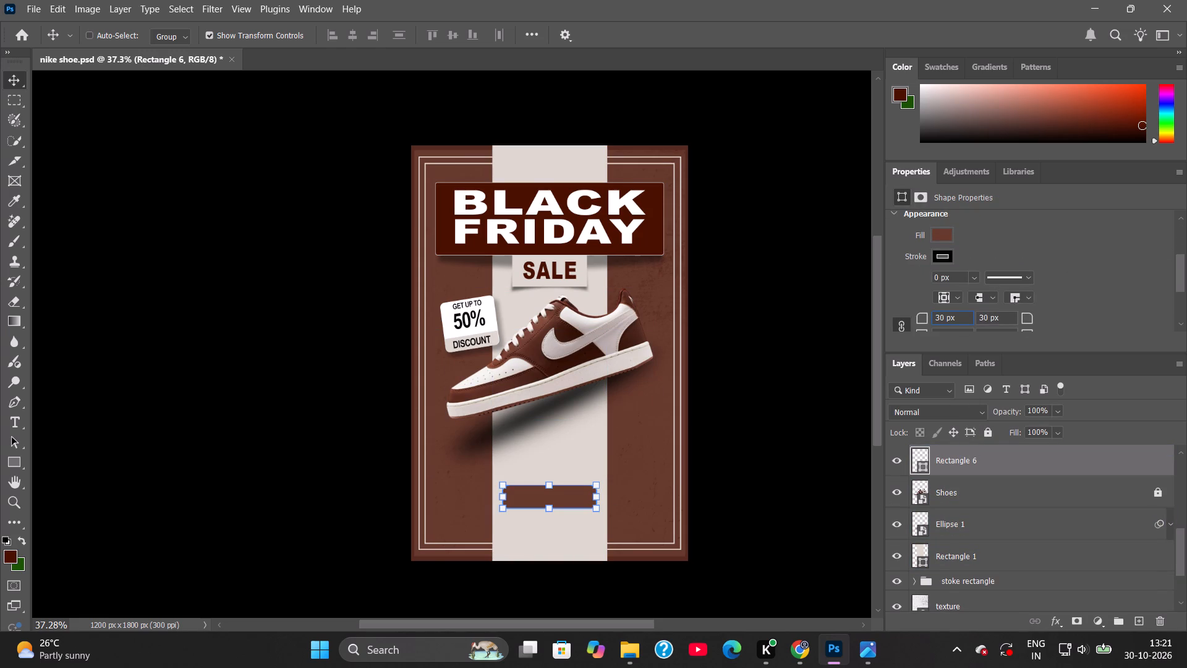
key("ctrl+s")
type("50")
key("Return")
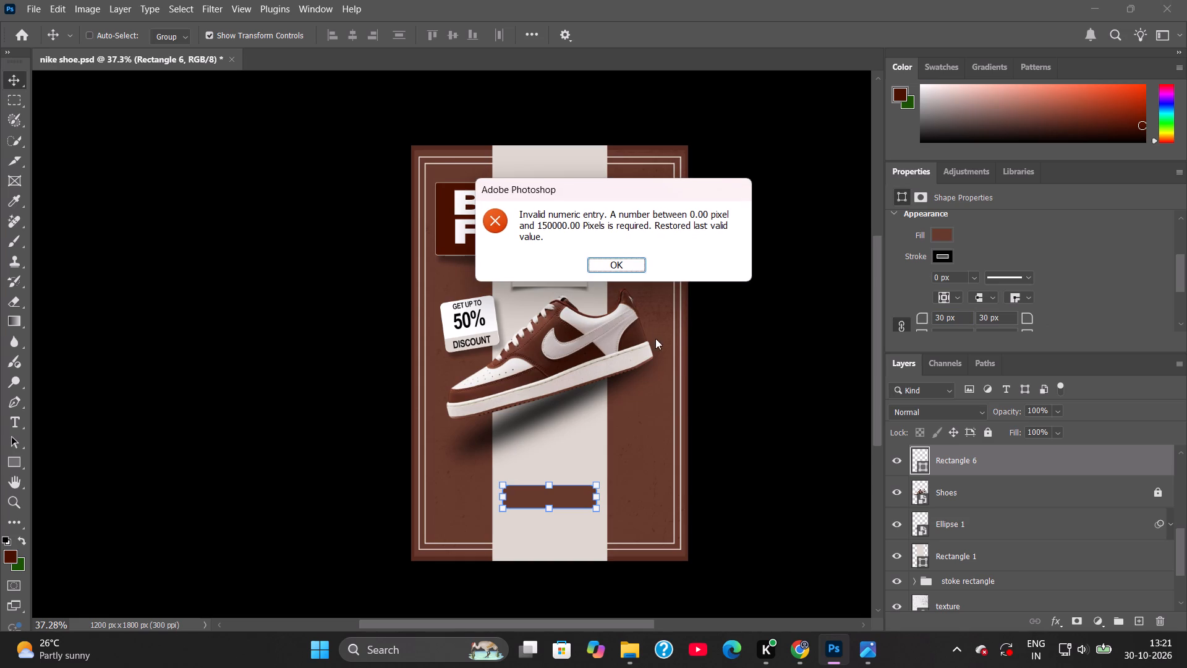
left_click(621, 264)
scroll(988, 310, "down", 2)
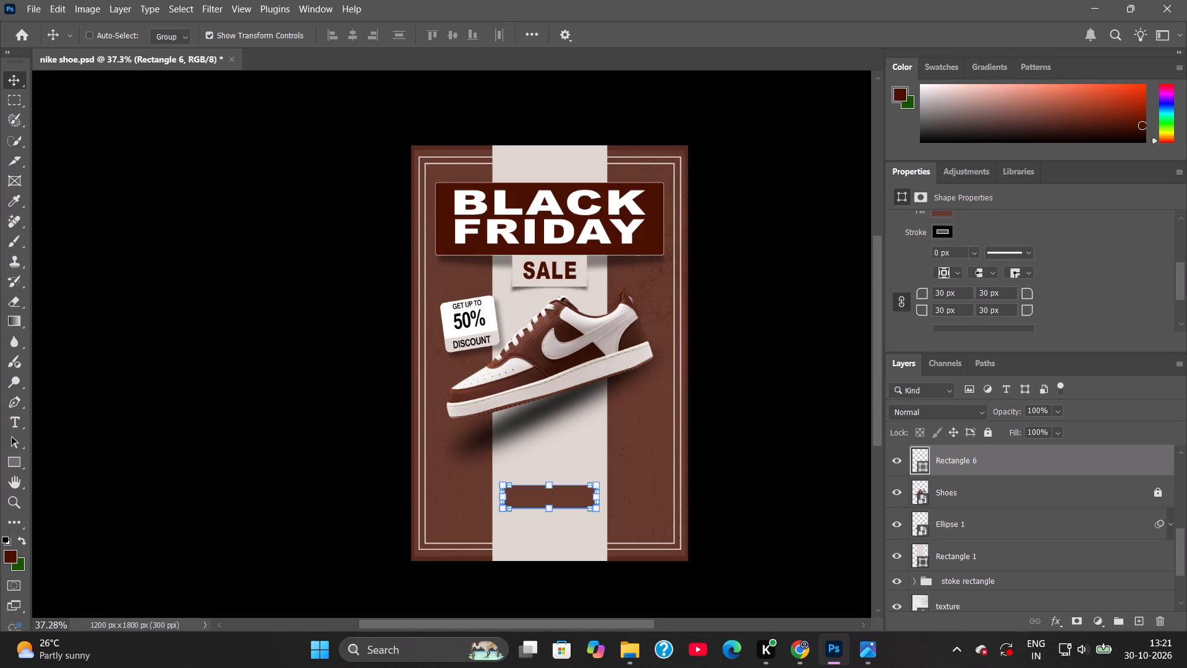
left_click(965, 291)
key("ctrl+a")
type("50")
key("Return")
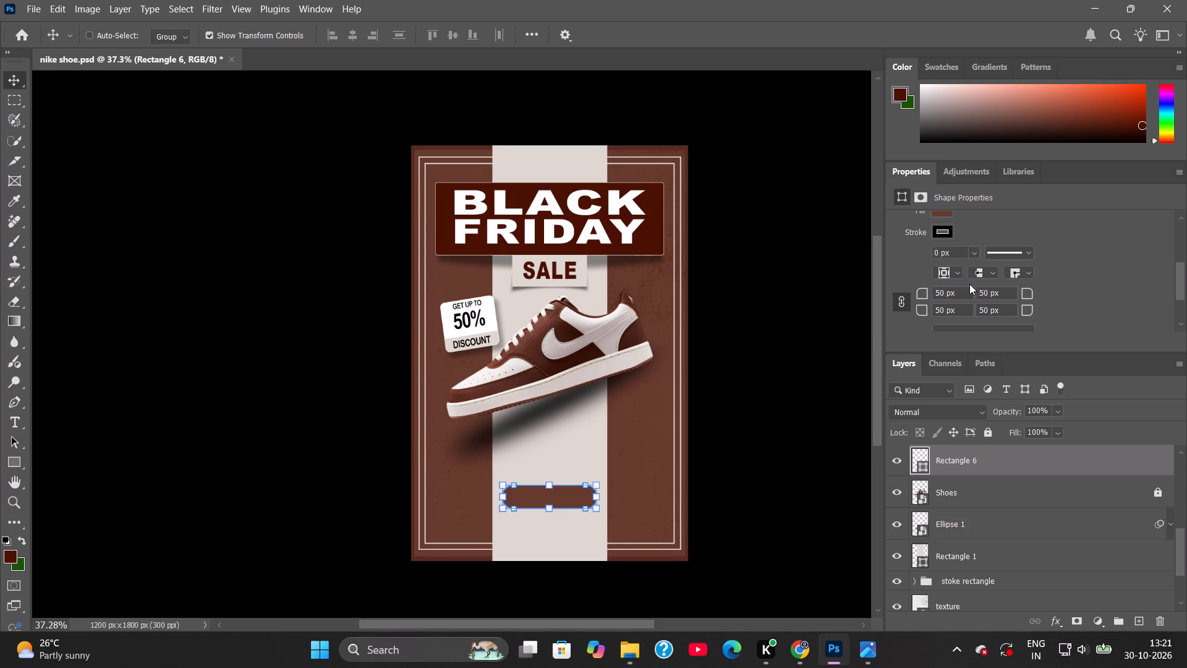
left_click(971, 501)
key("ctrl+s")
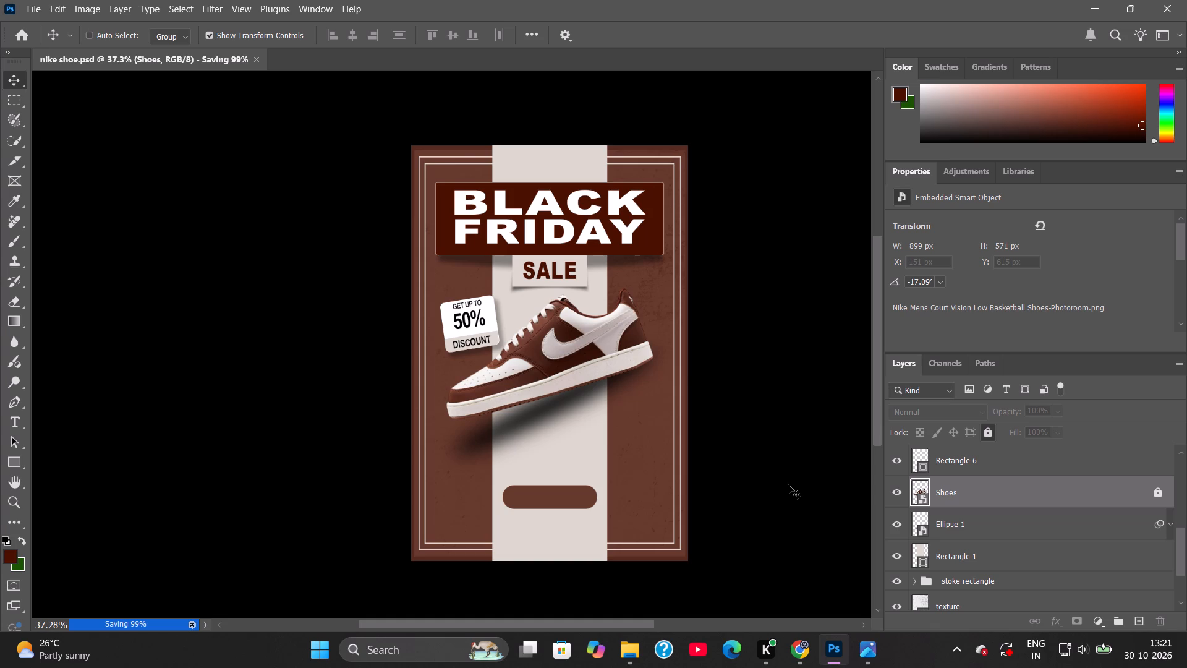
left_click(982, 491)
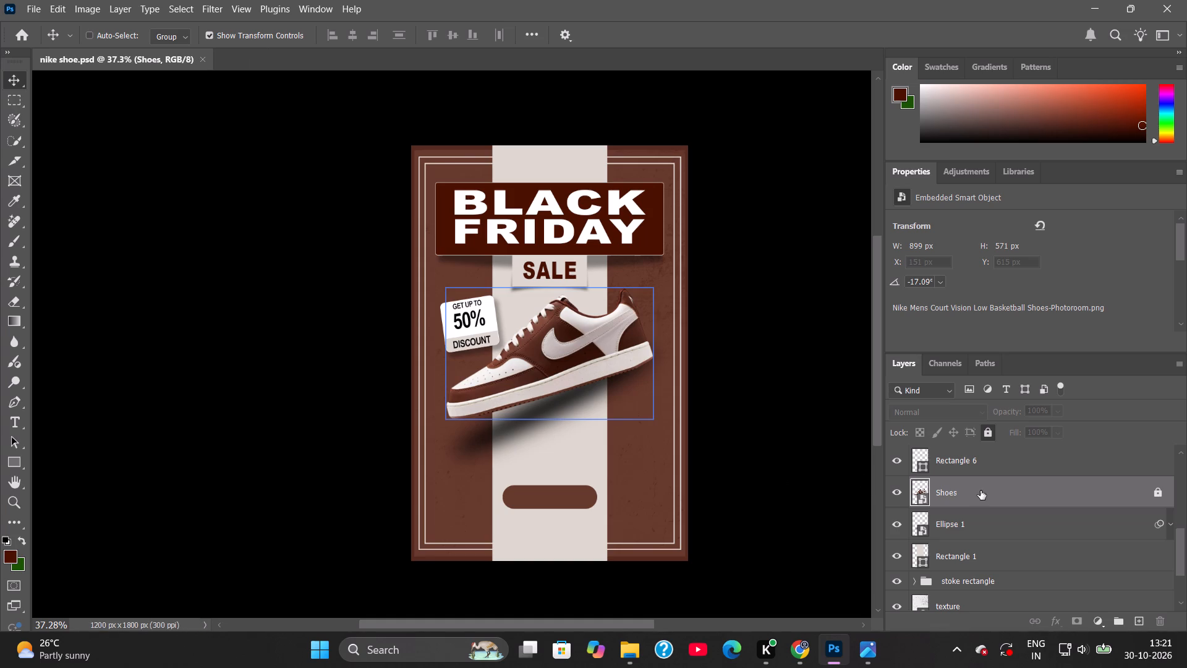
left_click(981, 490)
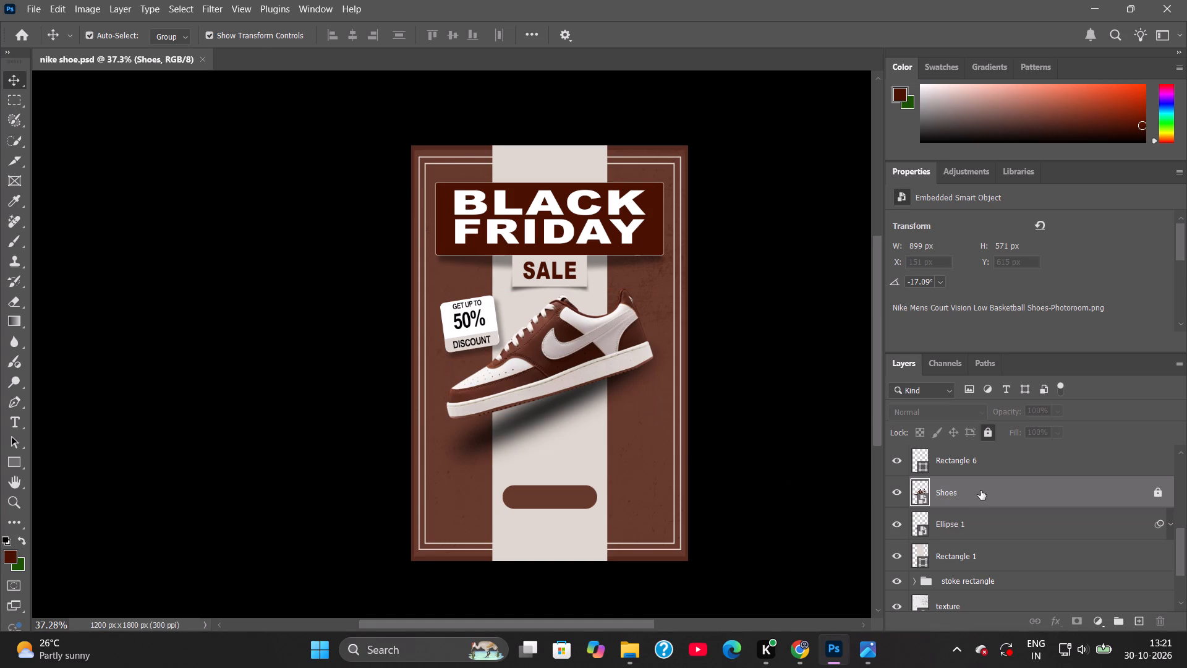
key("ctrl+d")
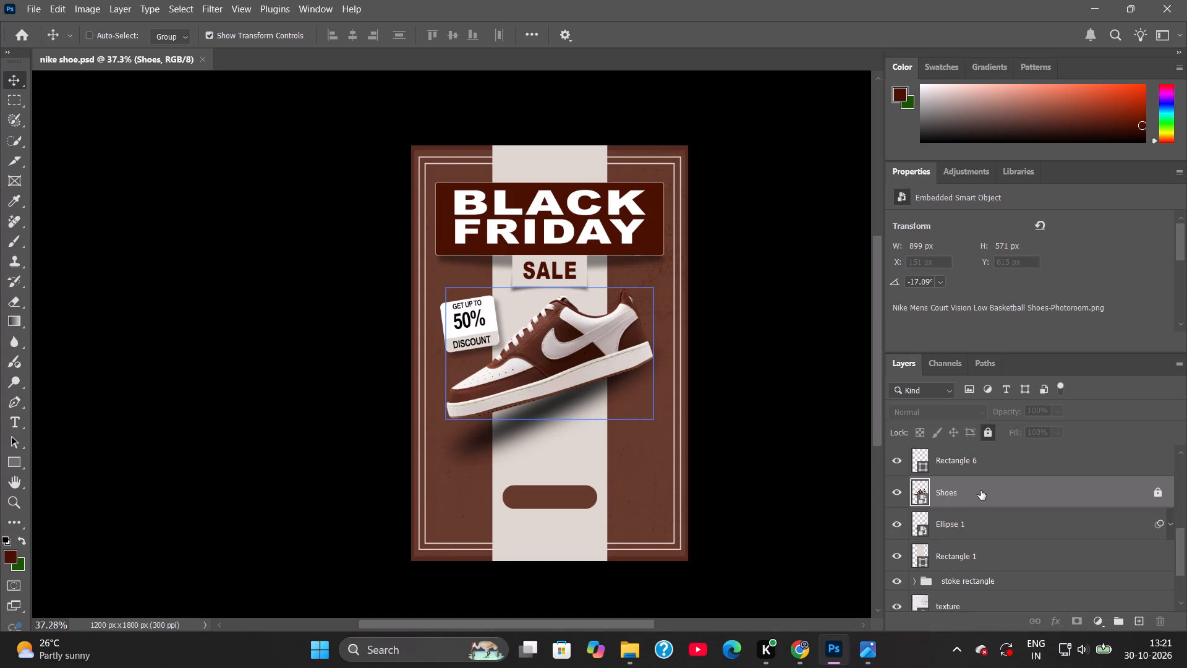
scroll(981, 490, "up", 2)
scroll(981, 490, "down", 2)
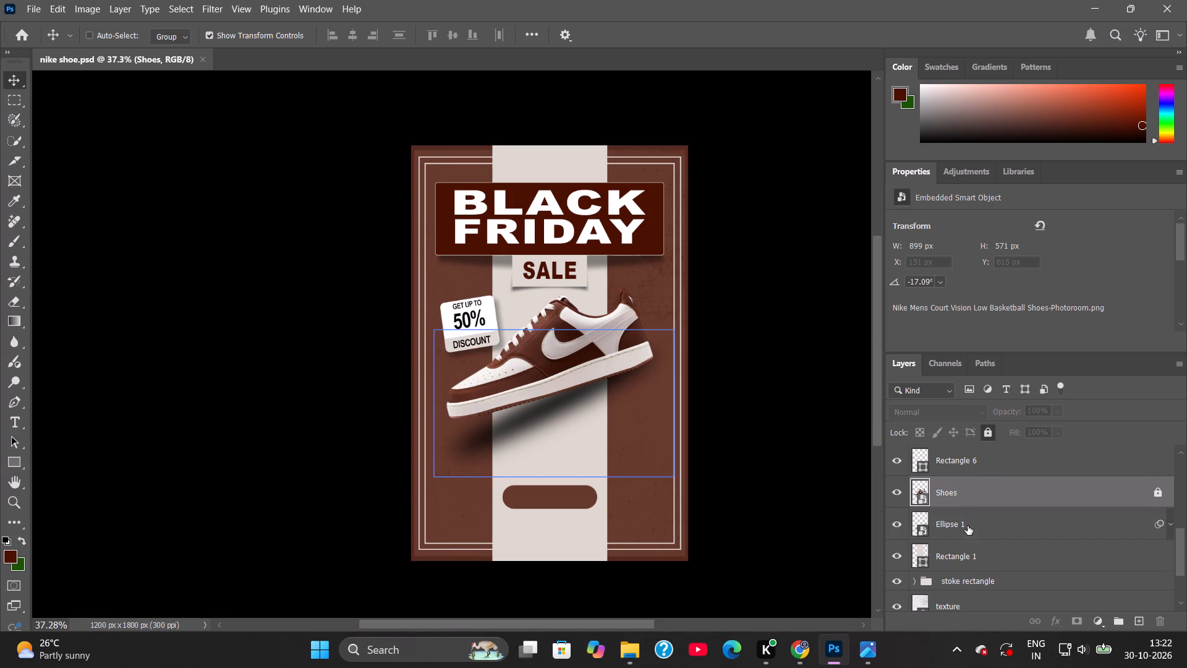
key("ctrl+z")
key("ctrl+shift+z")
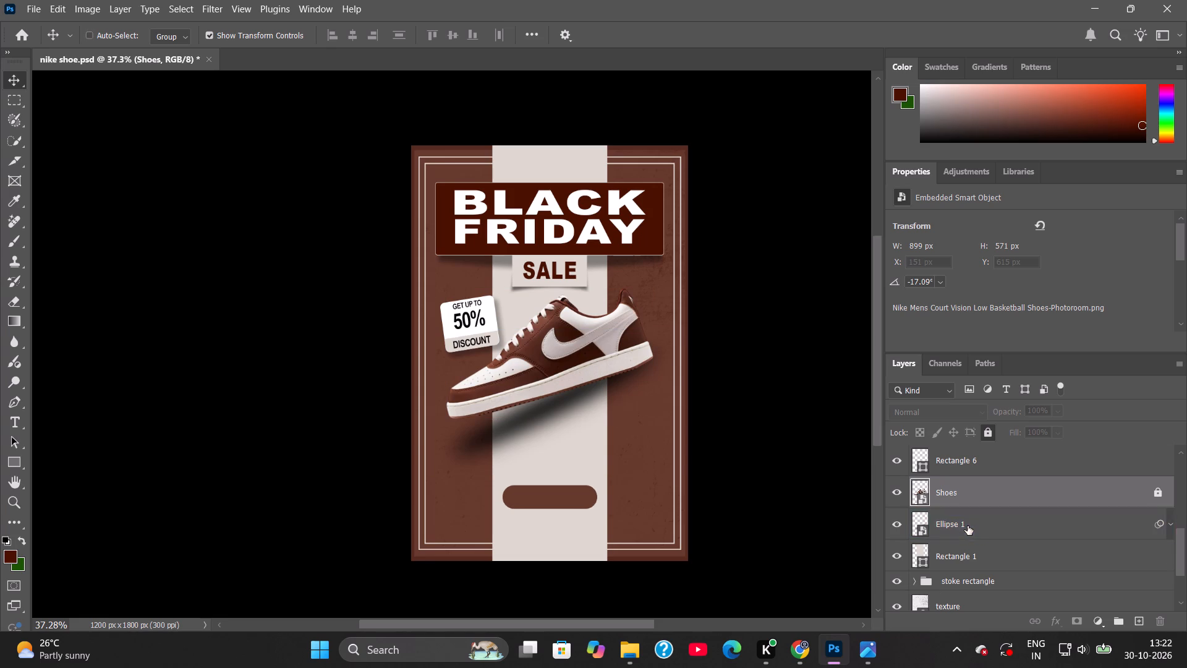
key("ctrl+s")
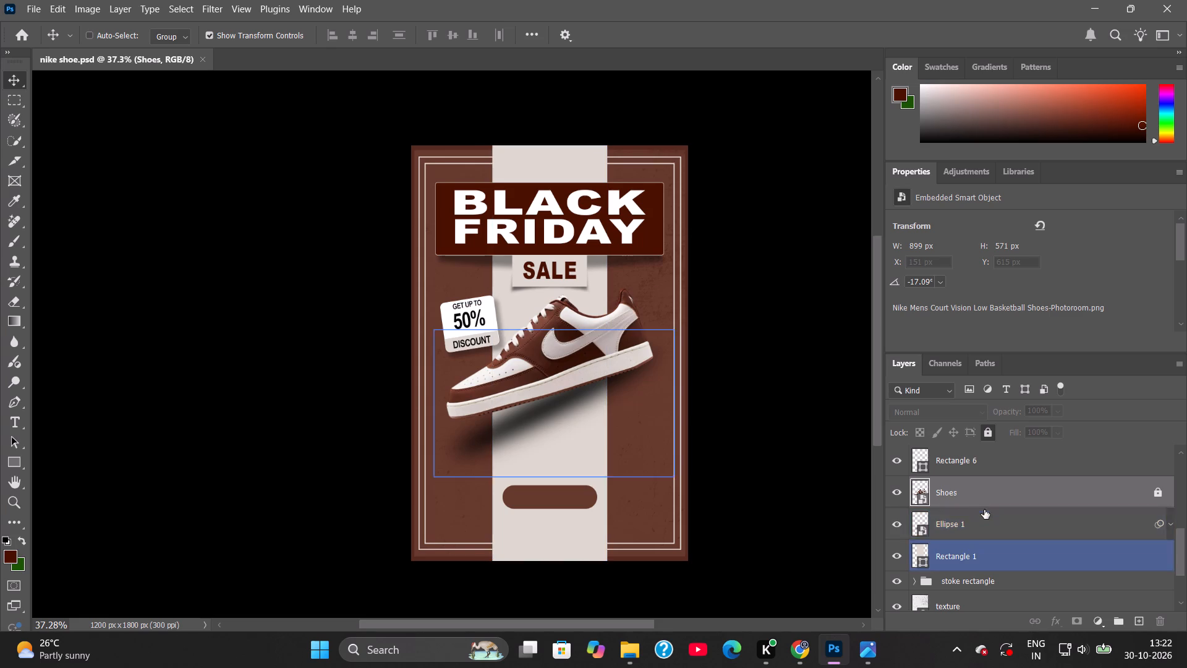
Rename the Rectangle 6 layer as "shop now button" and save the document.
left_click(973, 456)
scroll(978, 473, "up", 1)
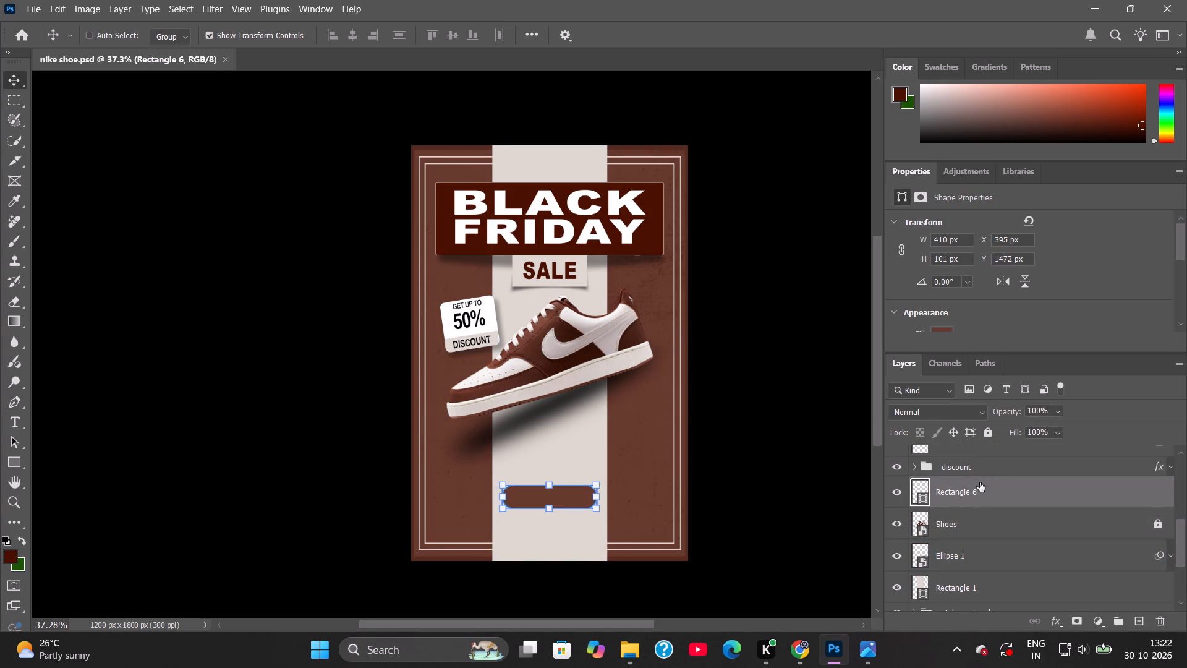
double_click(965, 488)
type("shop now buto")
key("BackSpace")
type("ton")
key("Return")
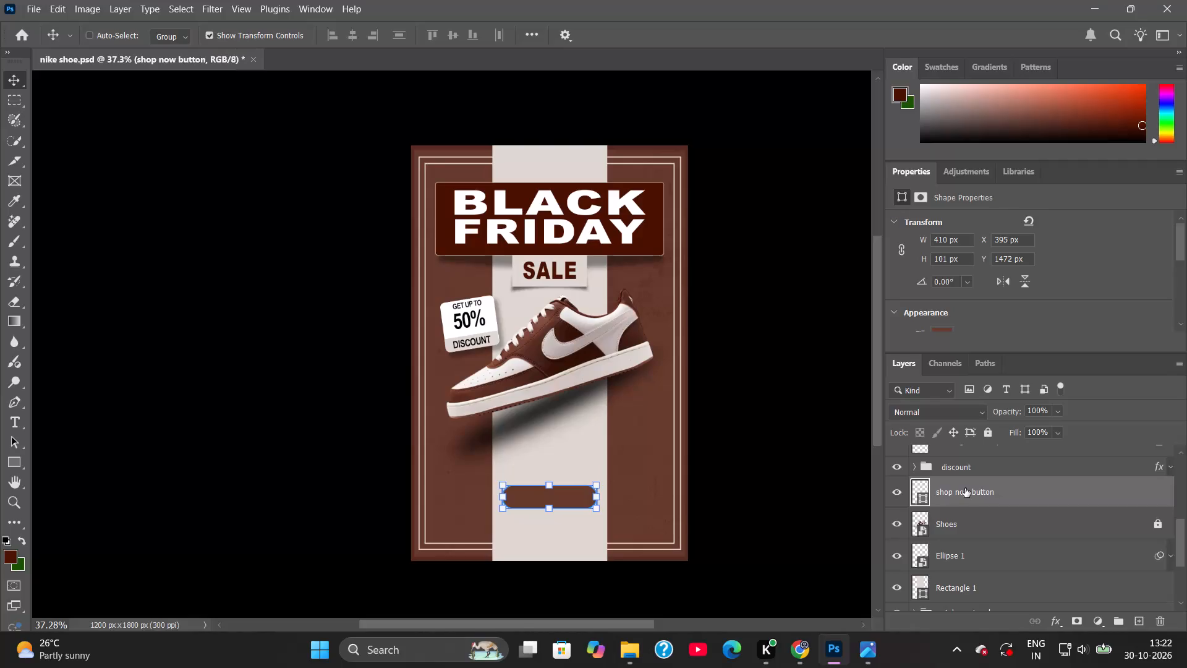
left_click(976, 518)
key("ctrl+s")
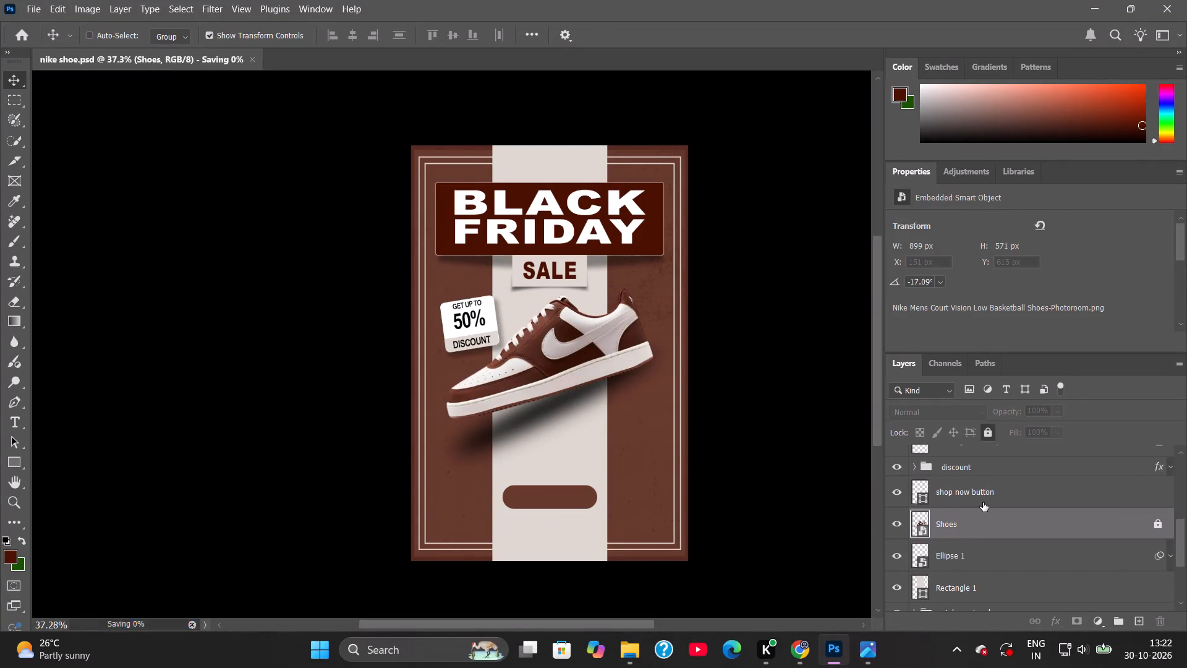
Duplicate the shop now button layer and rename the copy "shop now outer".
left_click(983, 494)
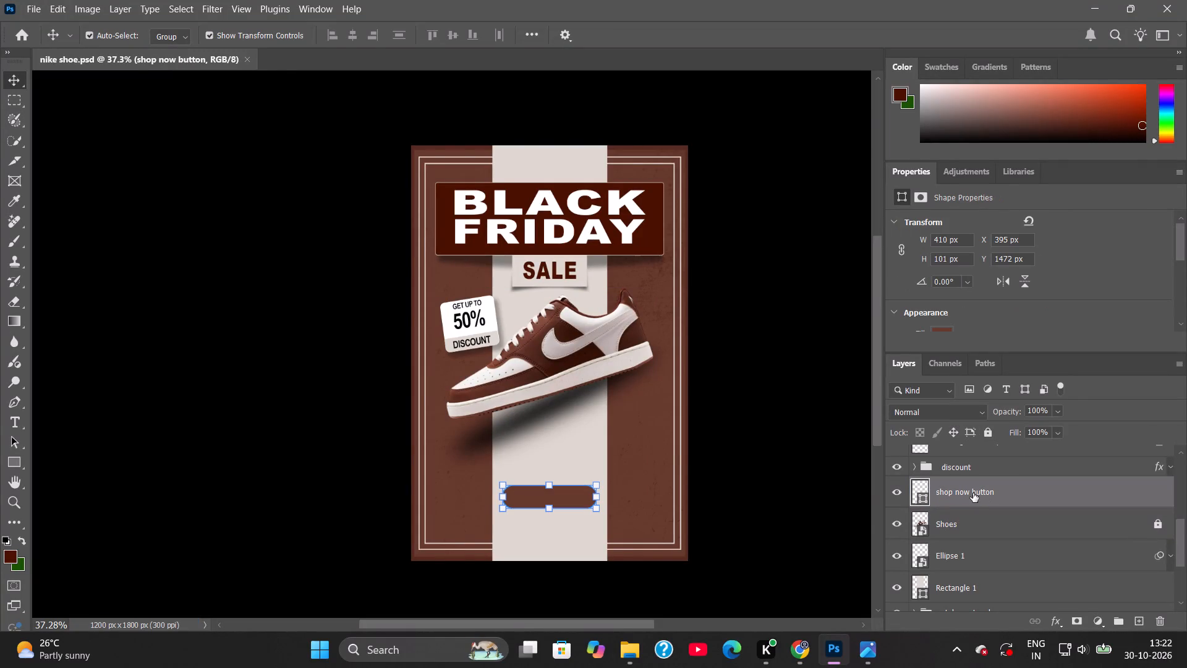
key("ctrl+j")
double_click(976, 494)
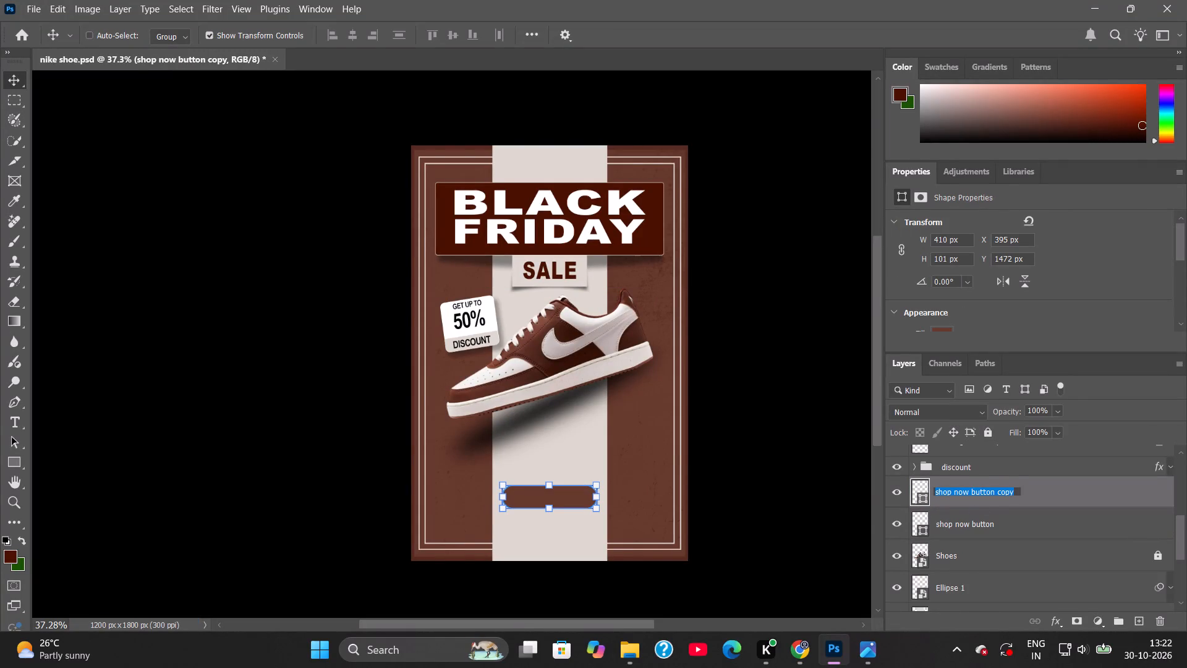
type("shopw")
key("space")
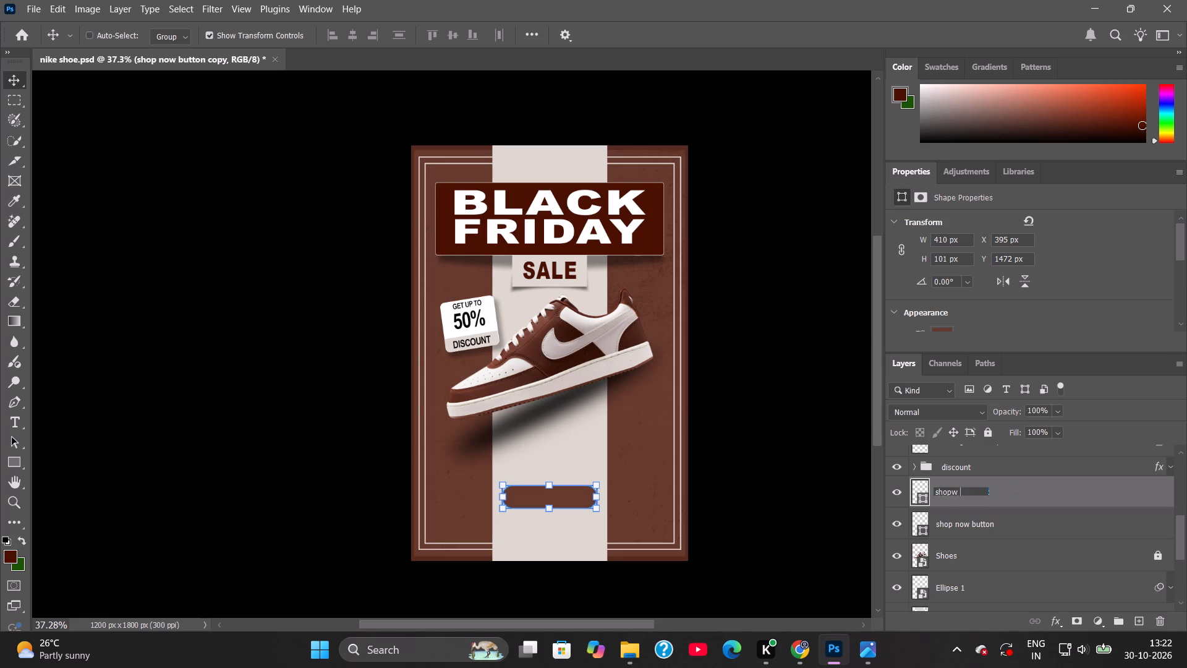
key("BackSpace")
key("BackSpace")
key("space")
type("now outere")
key("BackSpace")
key("Return")
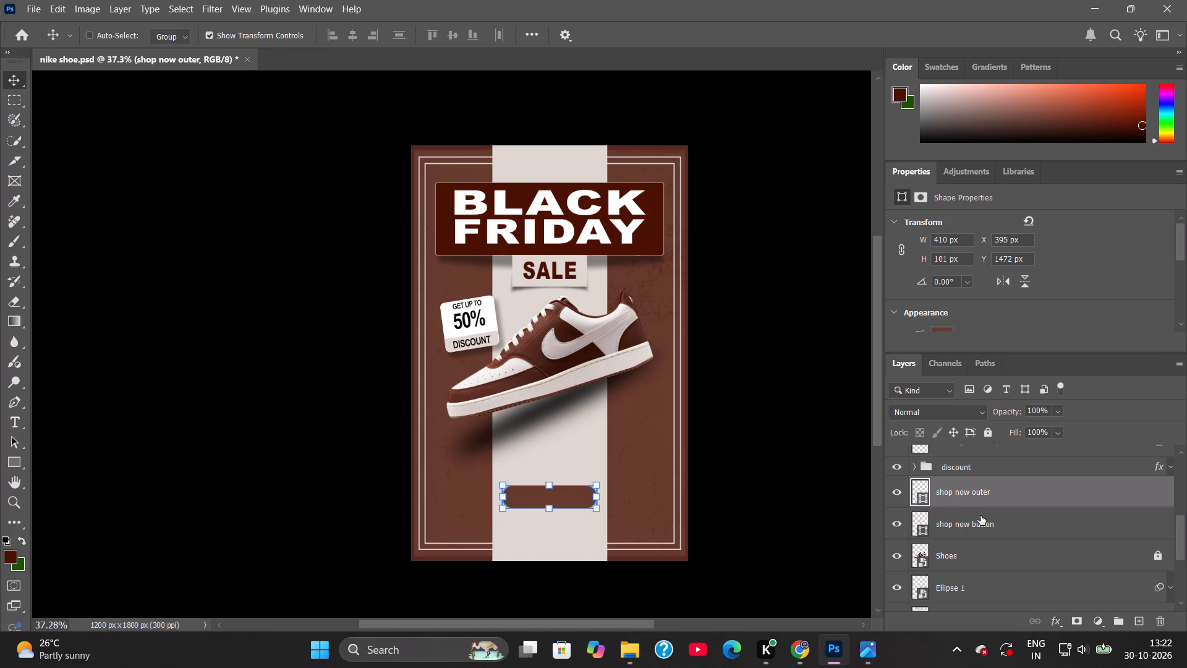
Move the shop now button layer above the shop now outer layer.
left_click(974, 523)
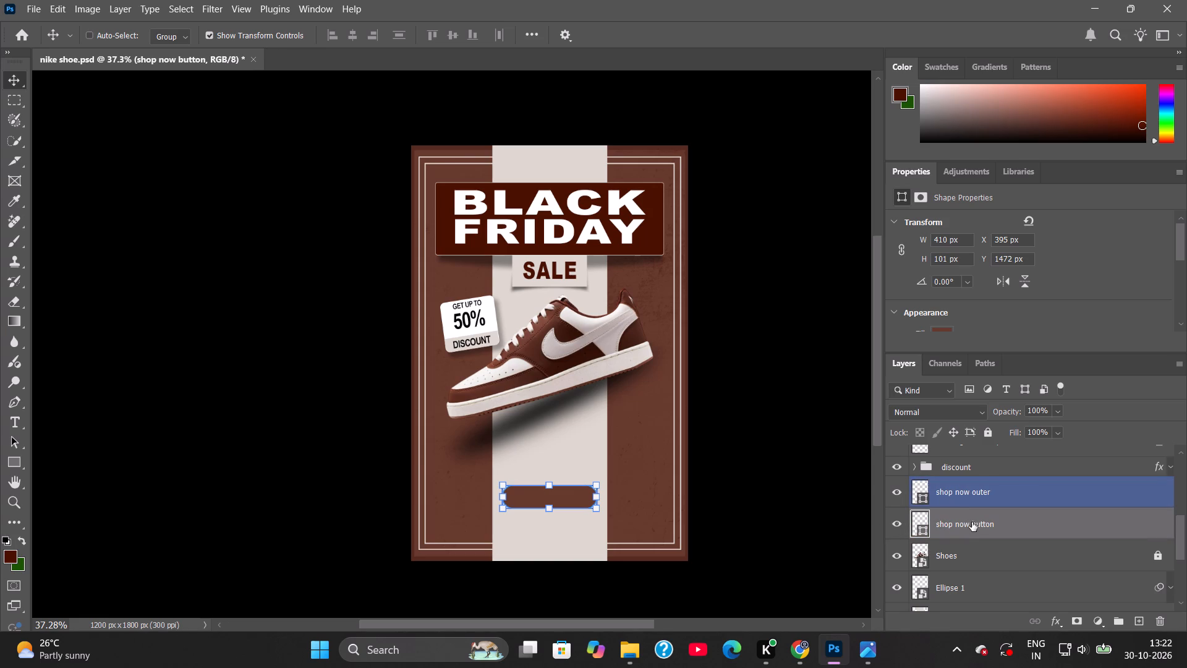
left_click_drag(972, 522, 974, 496)
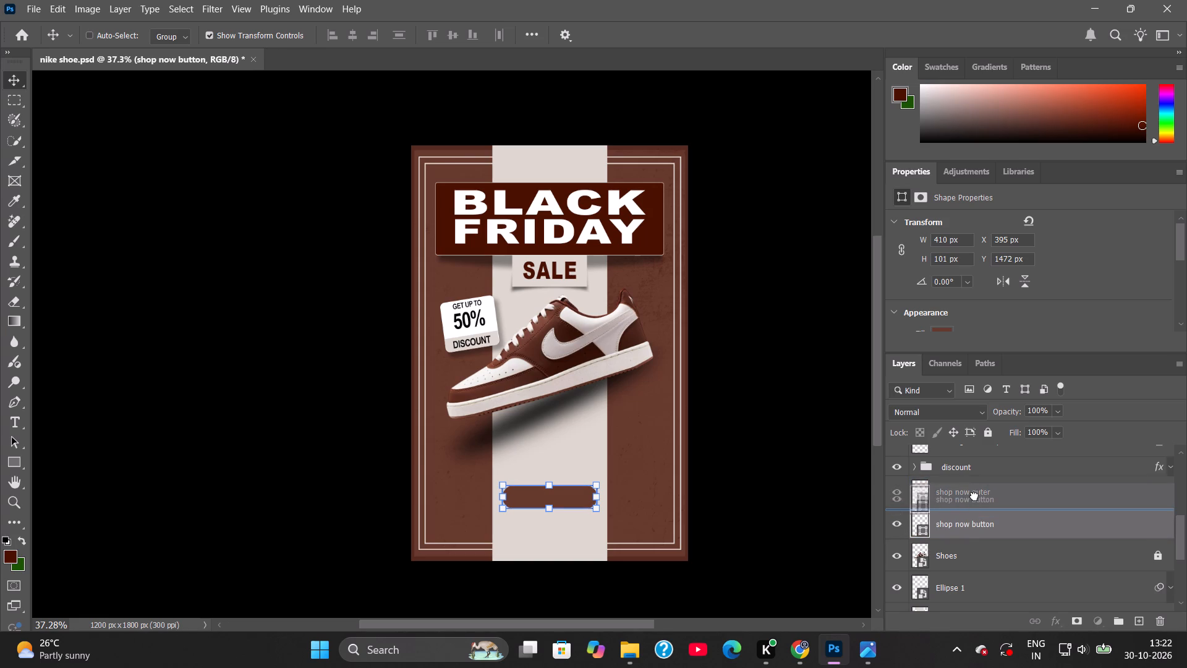
left_click_drag(974, 496, 974, 486)
Scale the shop now outer shape up proportionally to about 429 × 106 px.
left_click(983, 521)
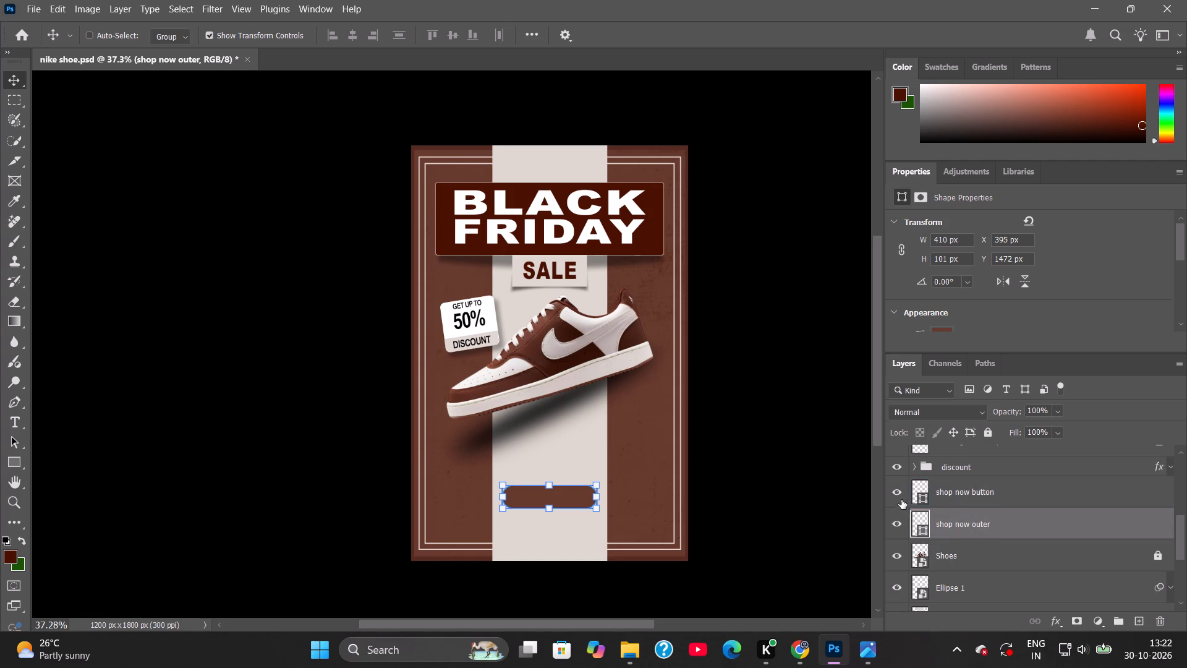
left_click(957, 527)
left_click(598, 484)
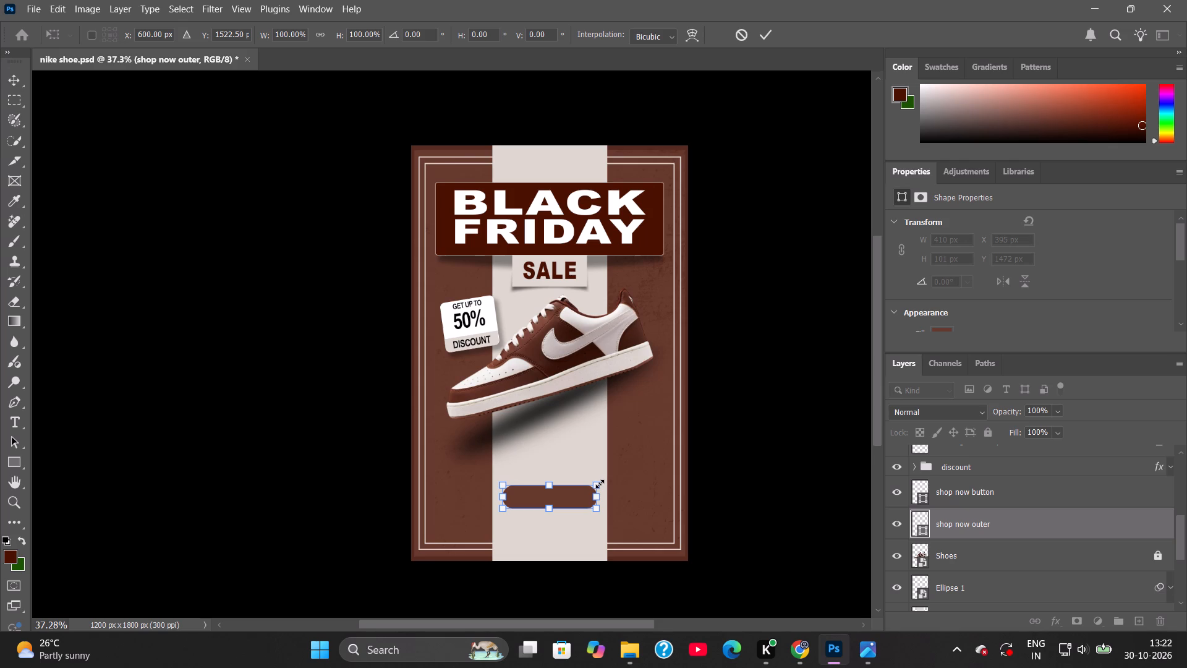
left_click_drag(600, 483, 606, 480, "shift")
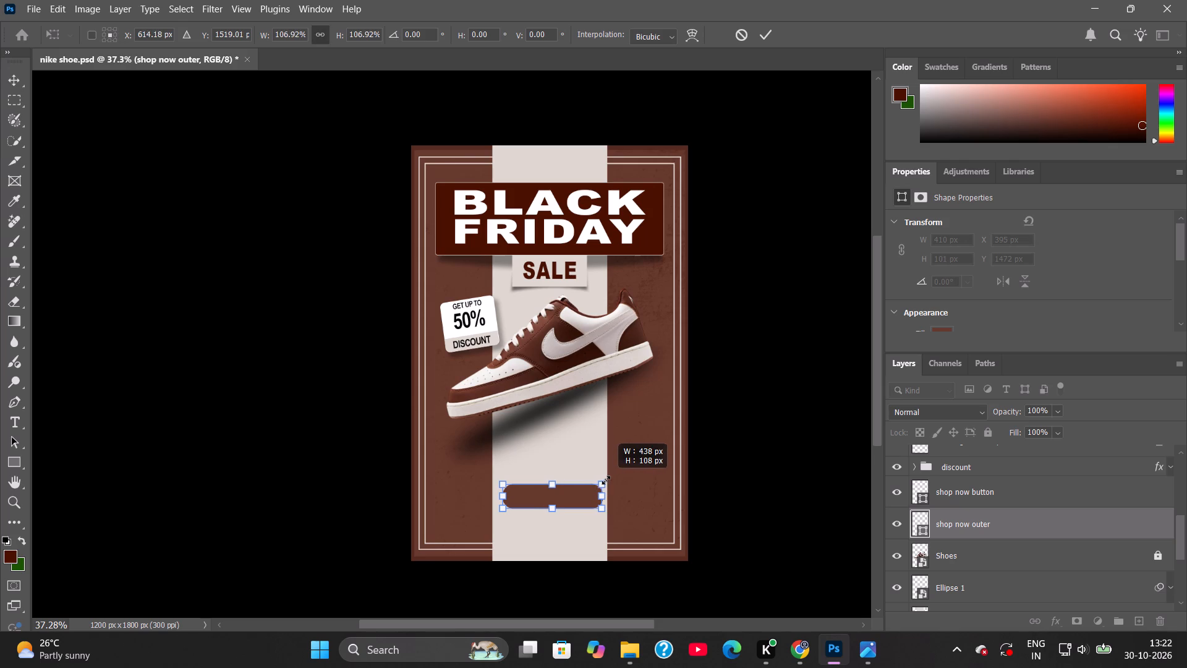
left_click_drag(606, 480, 603, 477, "shift")
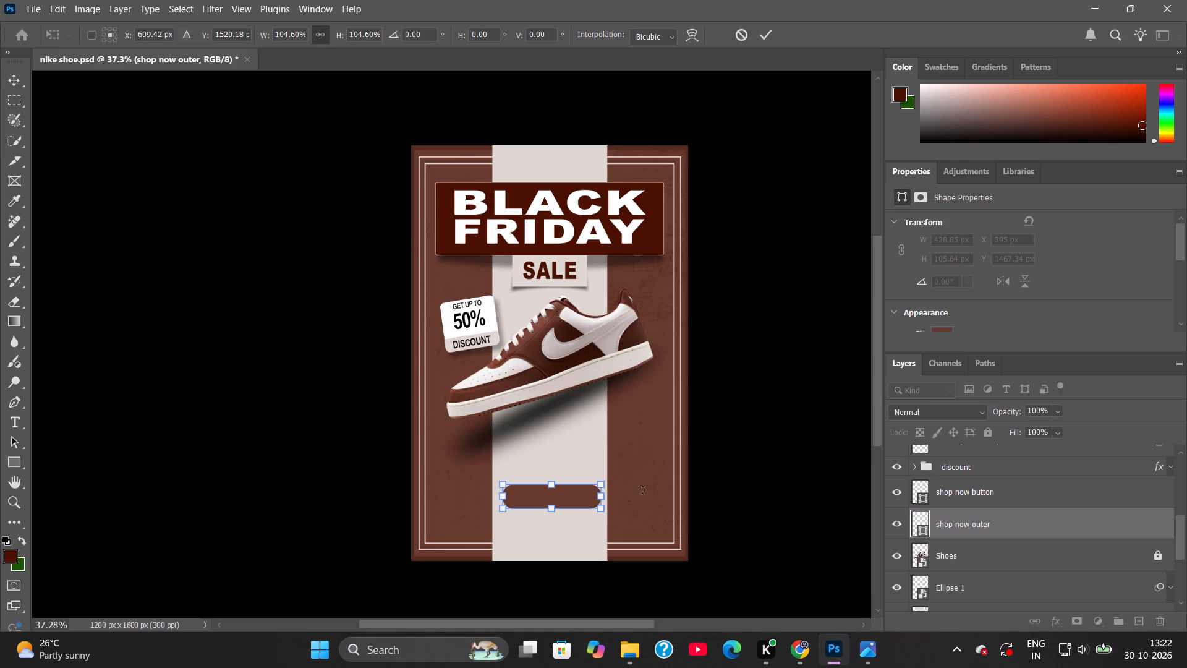
left_click(1060, 525)
Remove the shop now outer shape's fill and set its stroke colour to white, sampled from the BLACK FRIDAY lettering.
scroll(1044, 313, "down", 2)
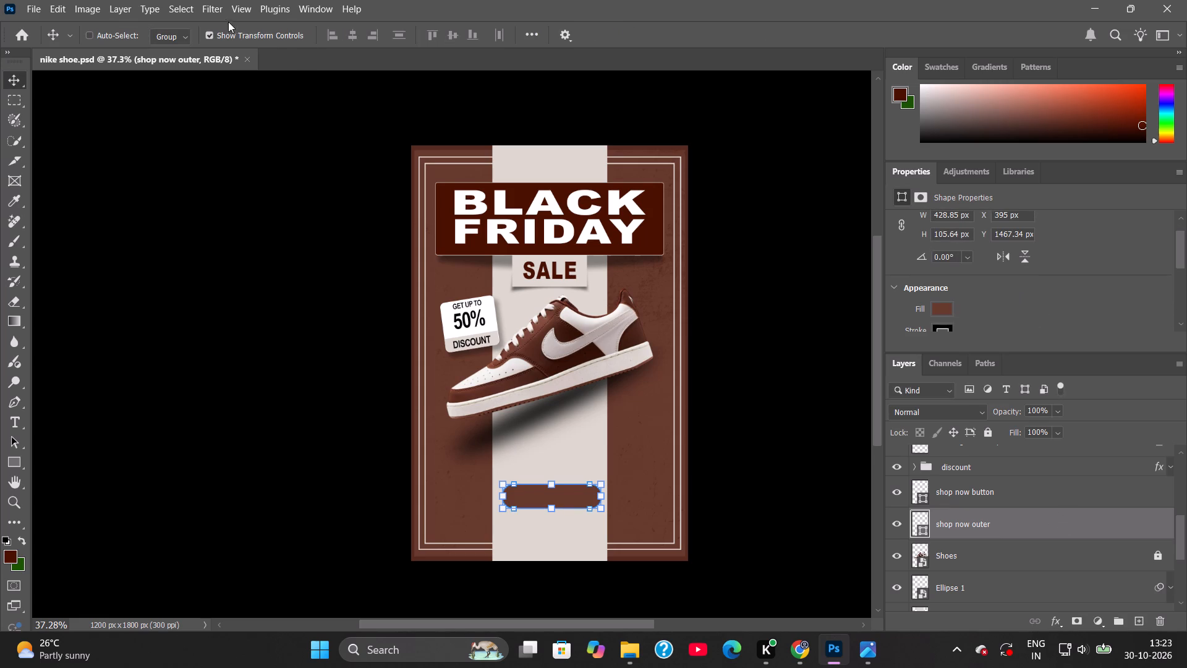
left_click(19, 455)
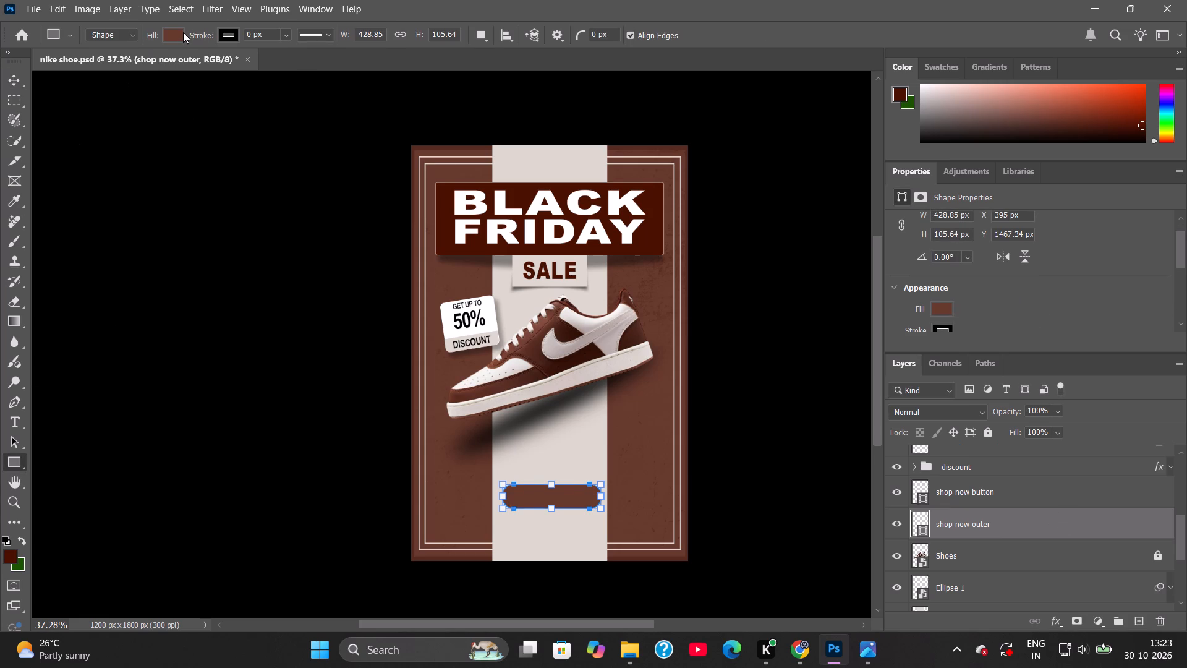
left_click(181, 36)
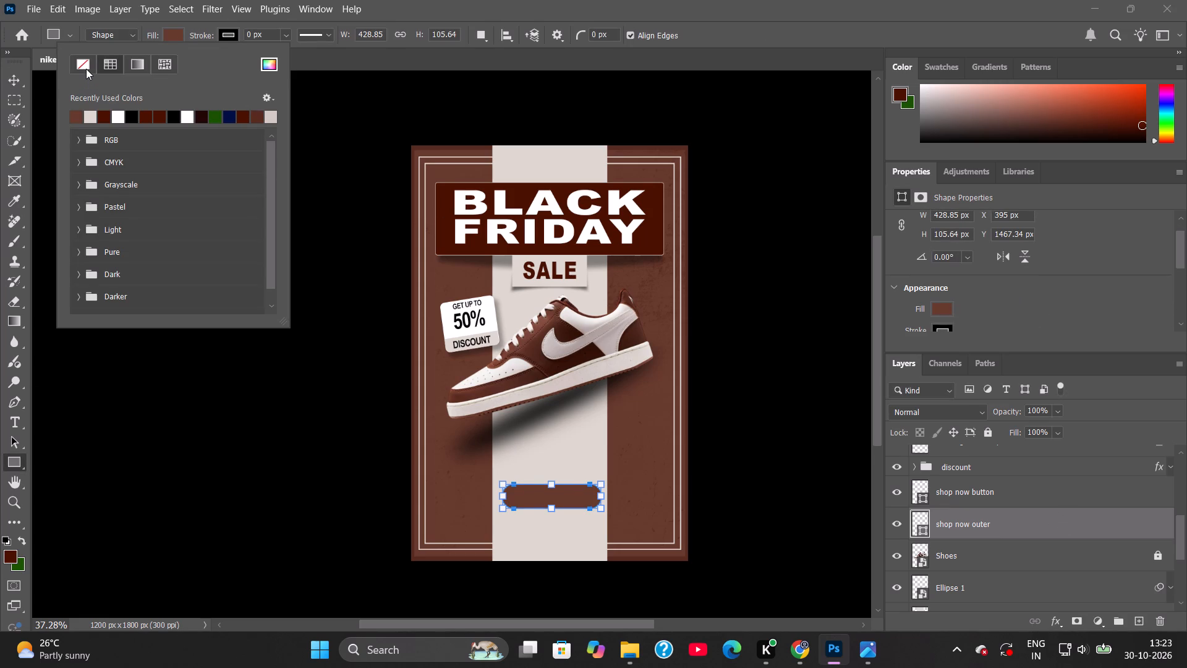
left_click(86, 65)
left_click(226, 34)
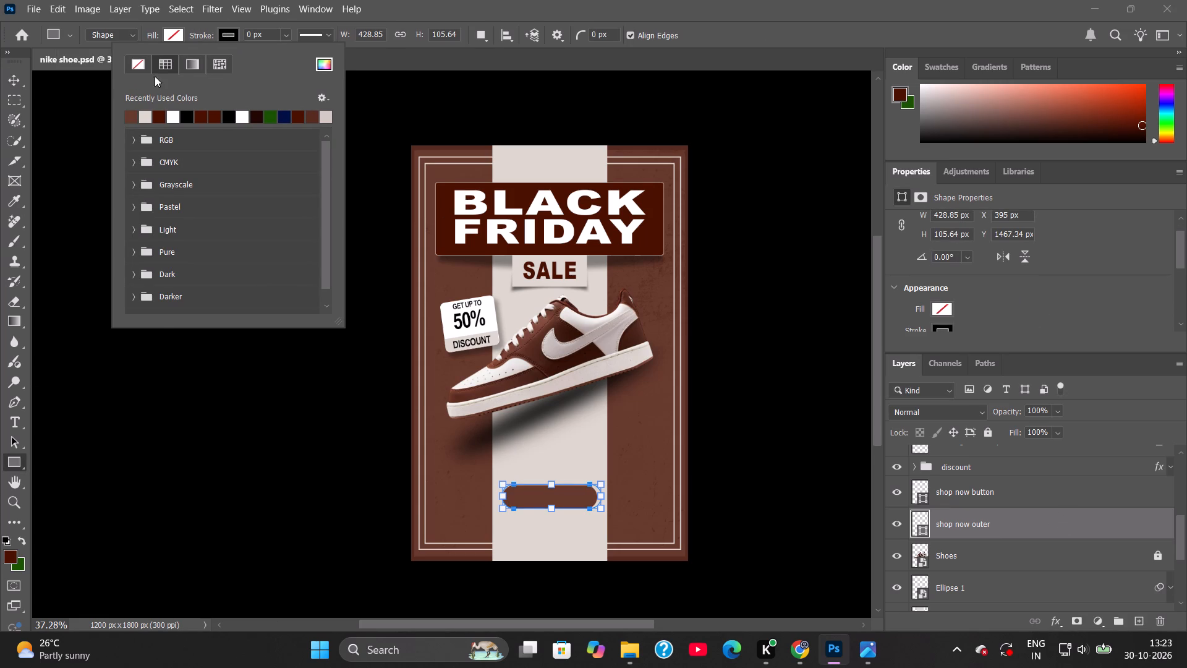
left_click(328, 61)
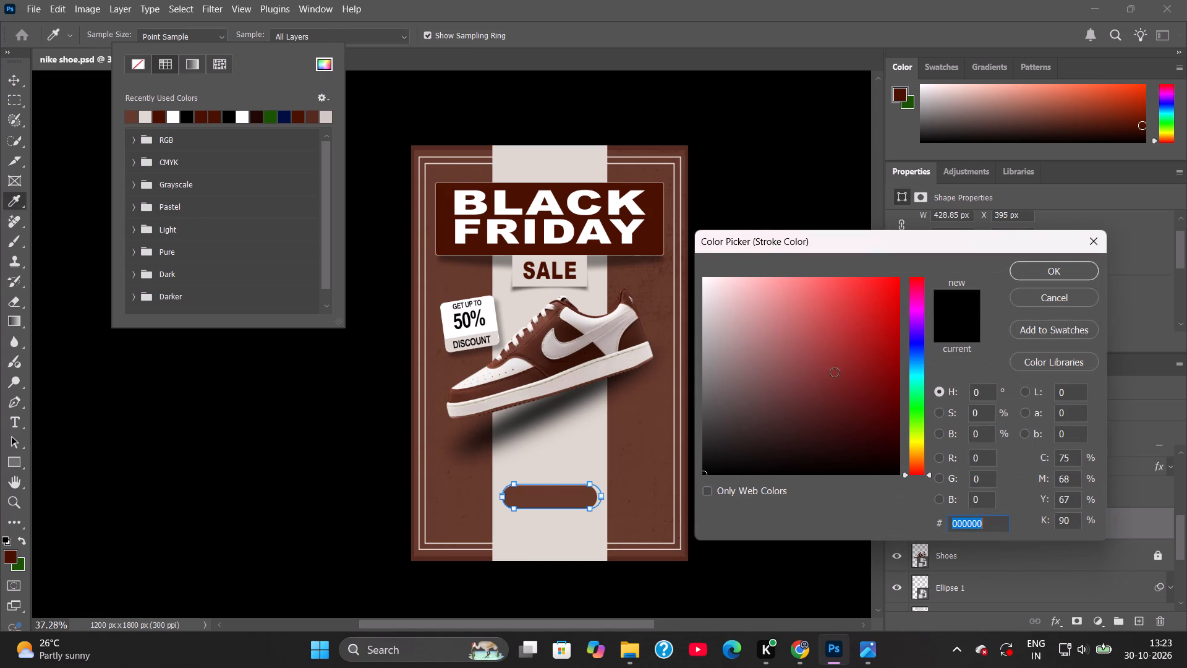
left_click_drag(782, 324, 545, 203)
left_click(1070, 266)
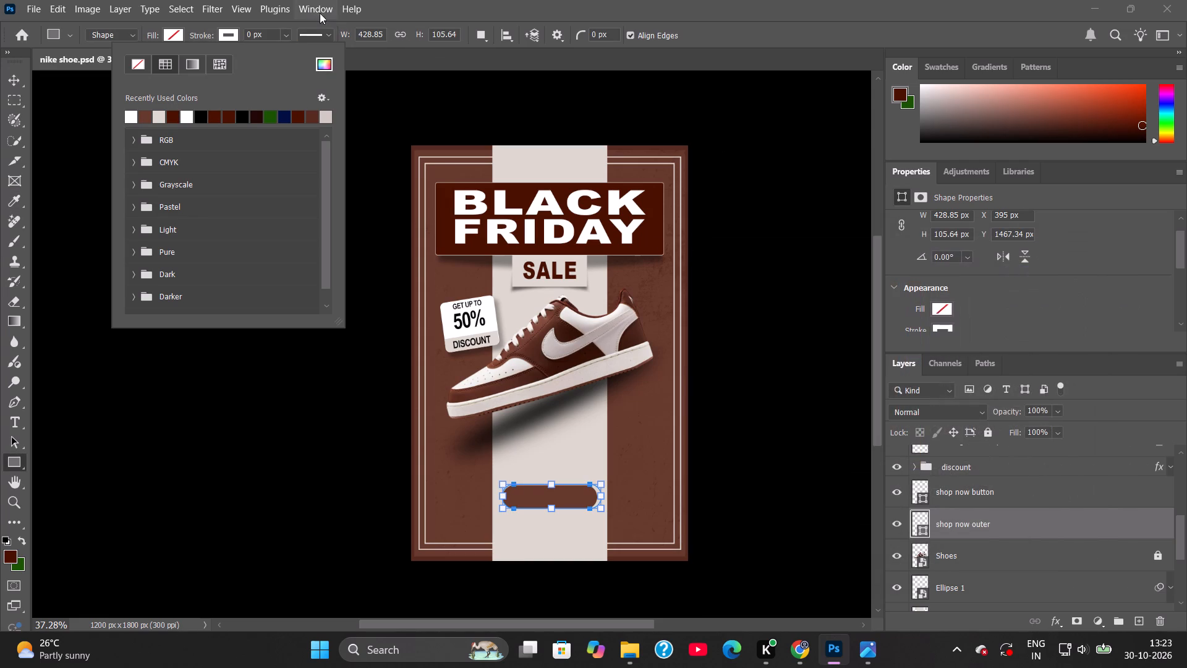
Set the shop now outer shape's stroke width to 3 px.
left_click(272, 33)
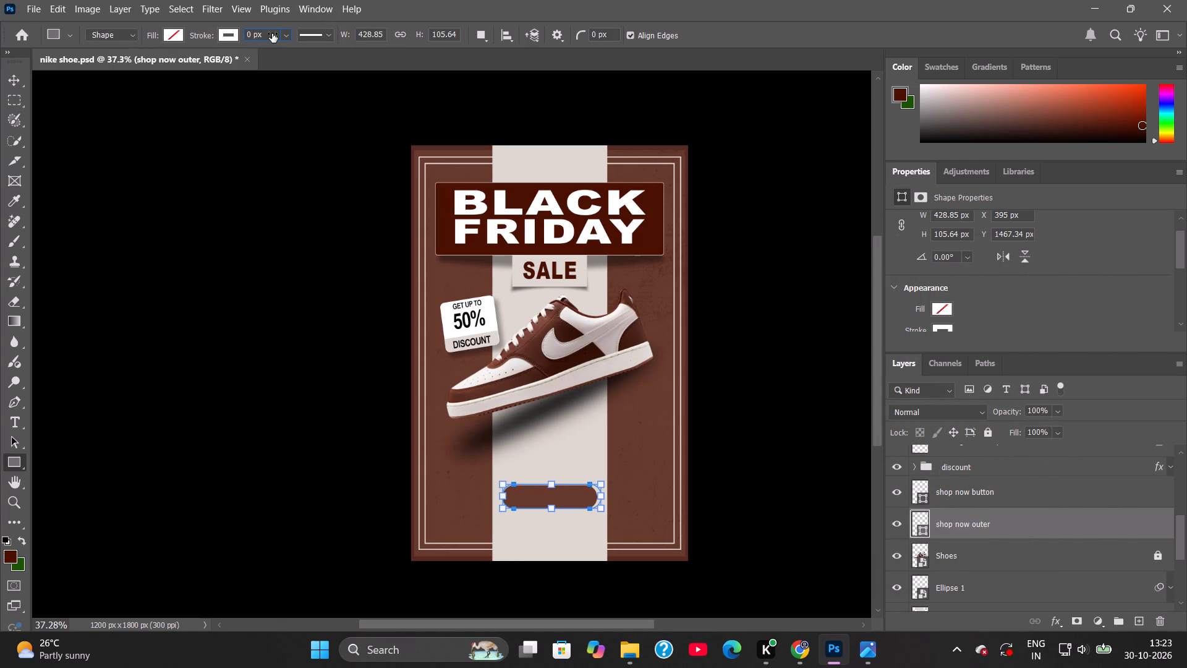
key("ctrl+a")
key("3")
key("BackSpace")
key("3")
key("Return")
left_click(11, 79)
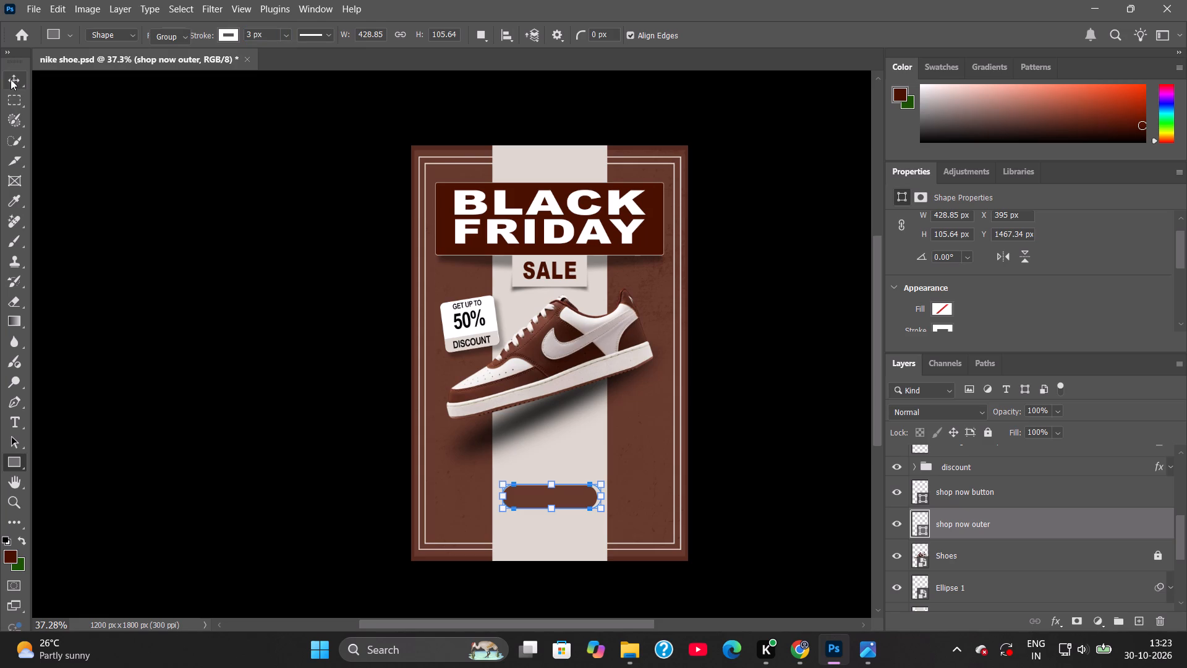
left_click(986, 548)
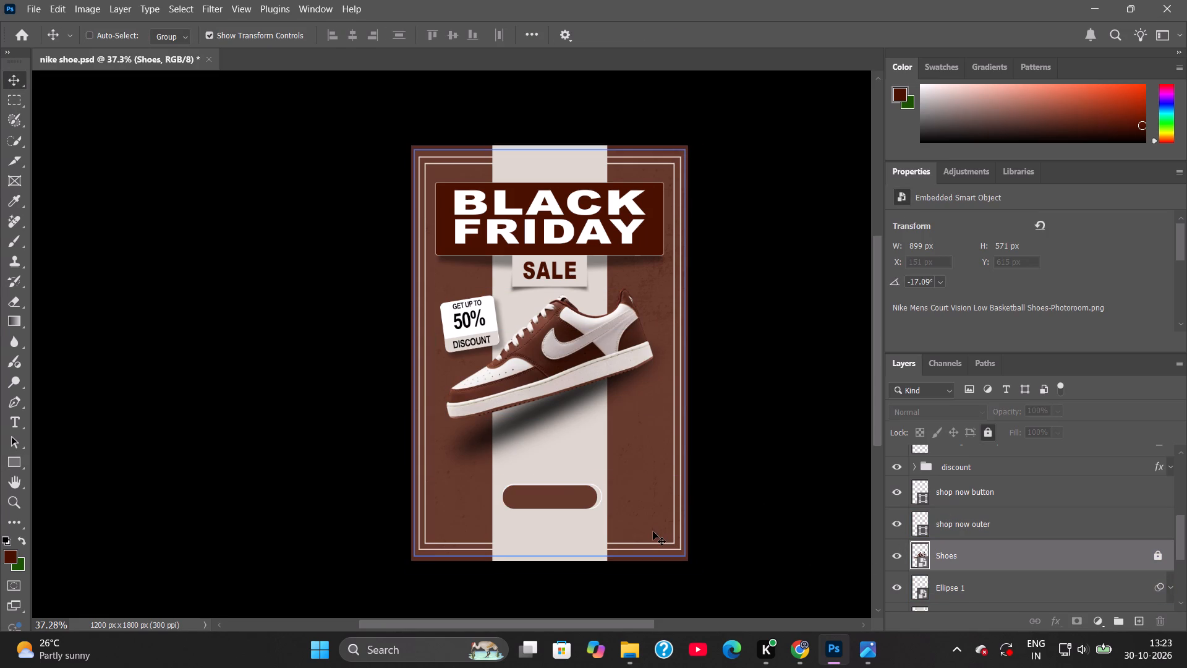
Set the stroke width of the shop now outer shape to 5 px.
scroll(579, 510, "up", 1, "alt")
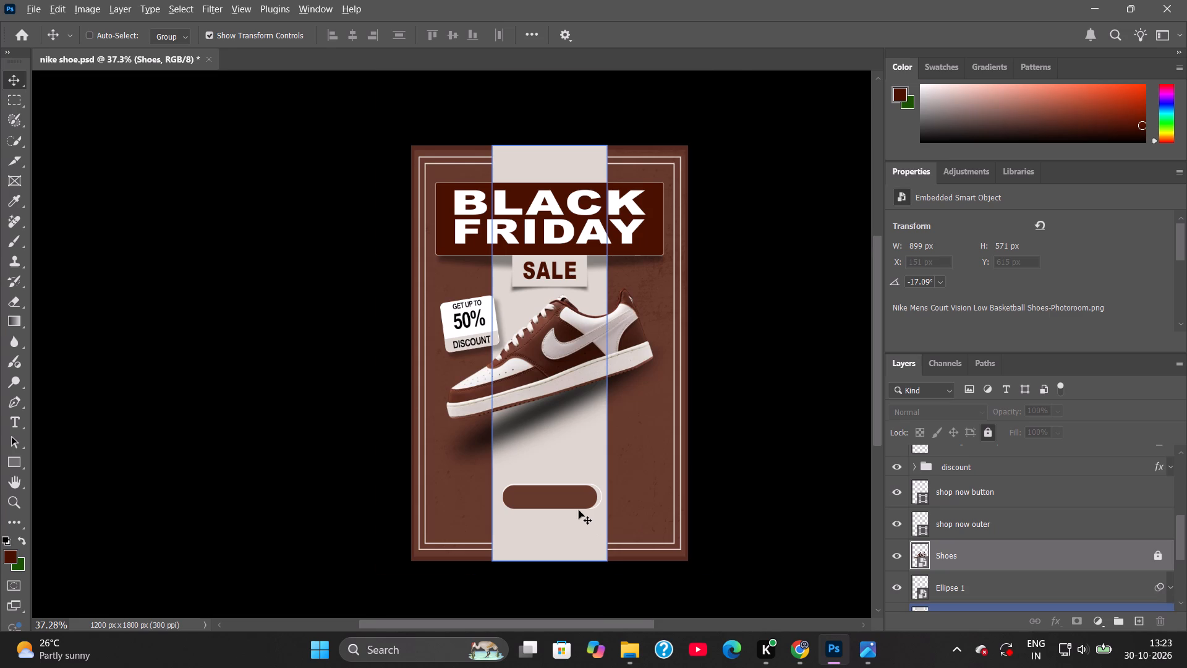
scroll(579, 510, "up", 8, "alt")
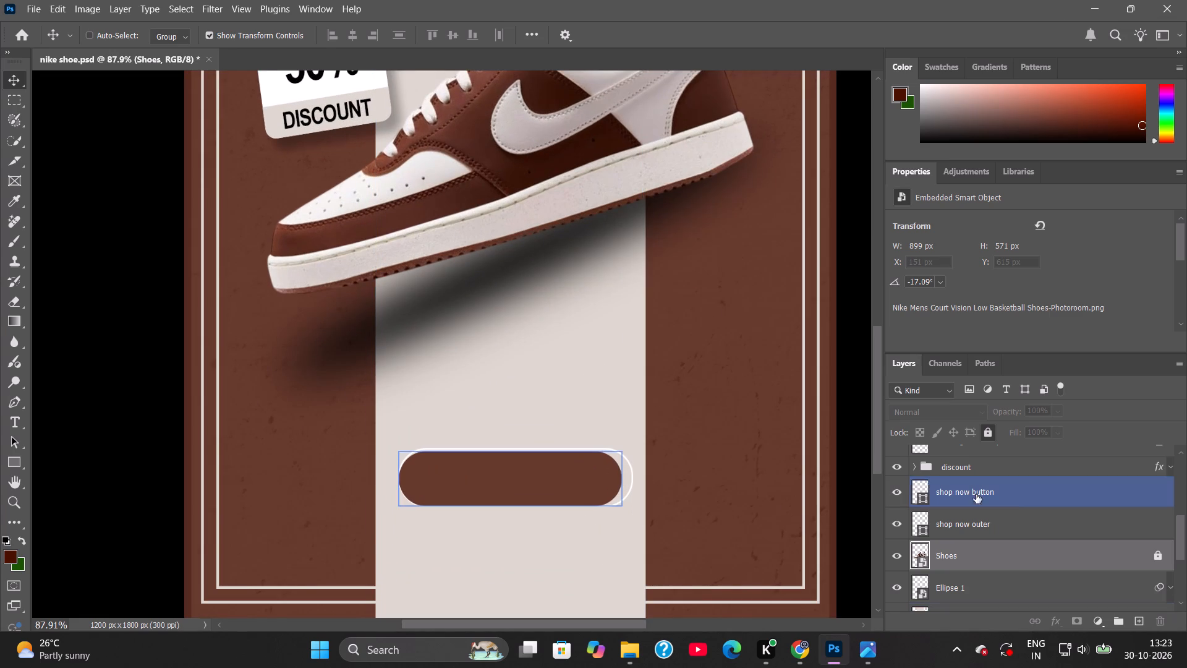
left_click(984, 524)
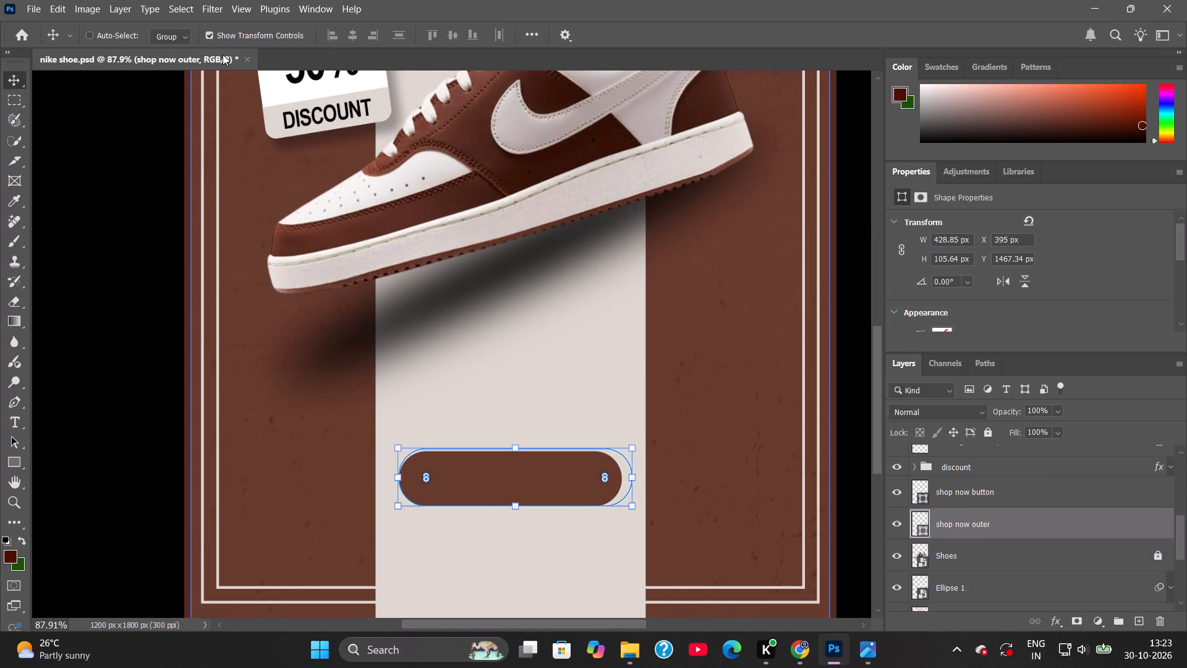
left_click(11, 462)
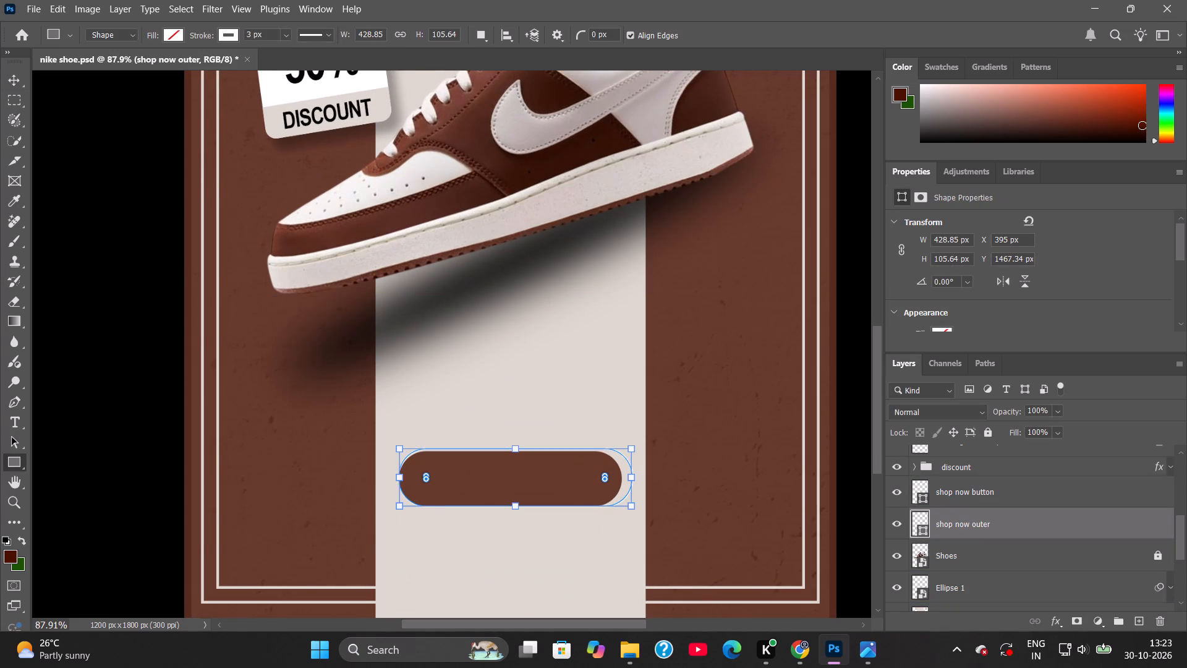
left_click(257, 34)
key("ctrl+a")
key("5")
key("Return")
left_click(987, 557)
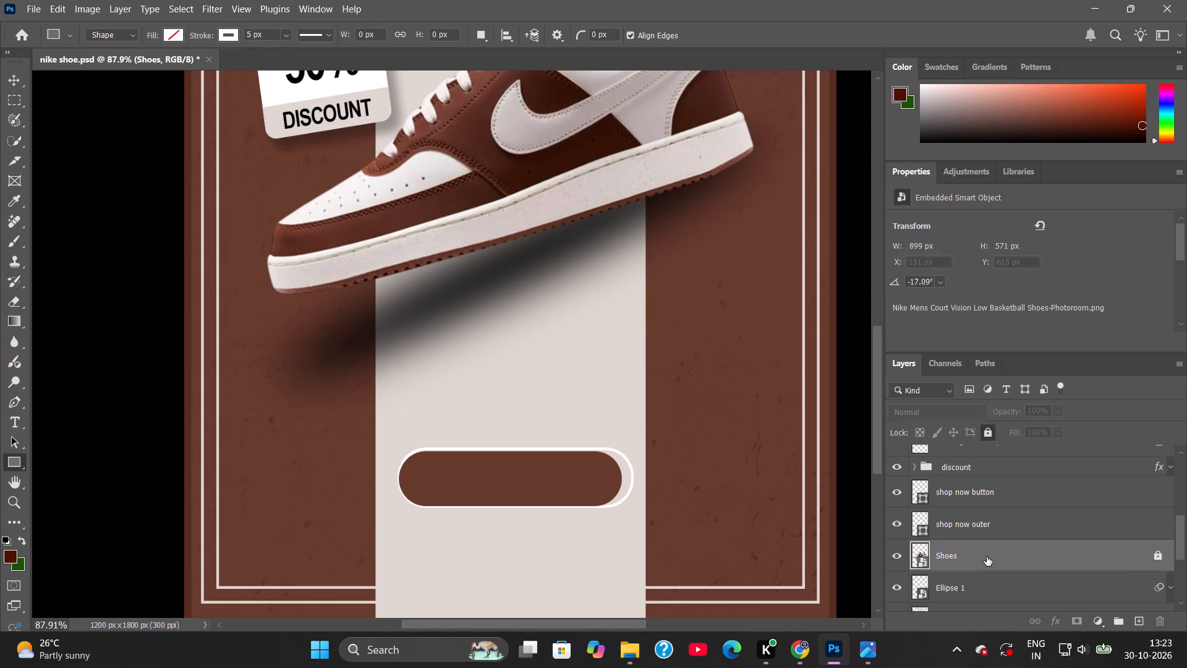
Centre the shop now outer shape horizontally on the poster by aligning it with Layer 0.
left_click(976, 521)
scroll(976, 521, "down", 11)
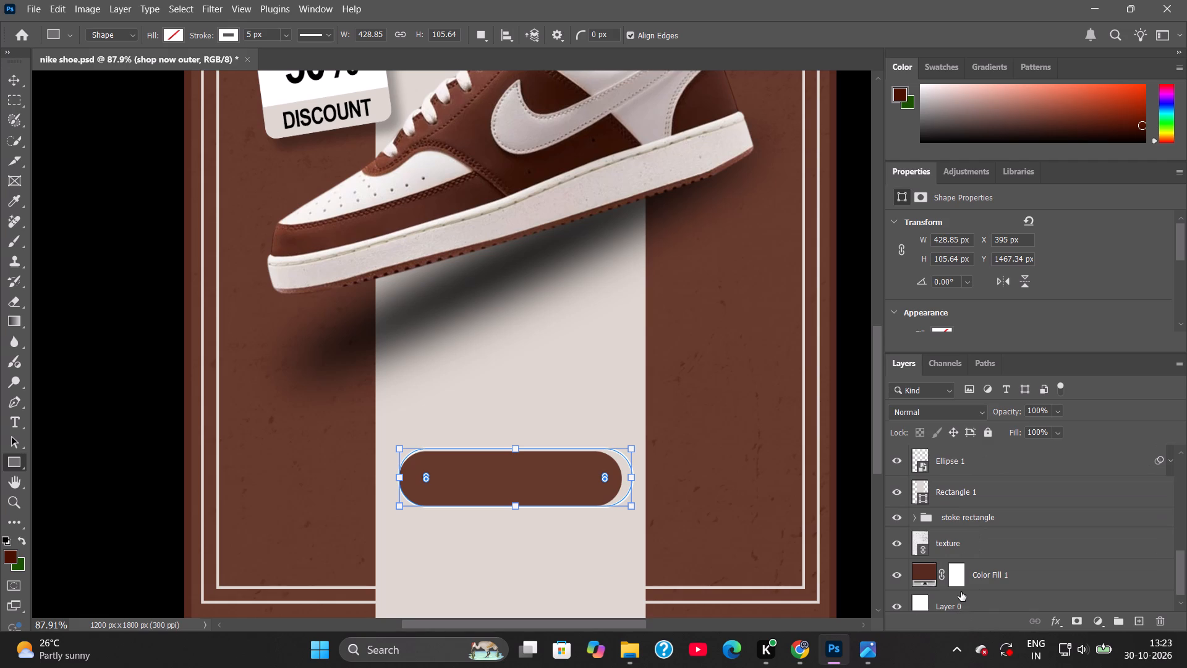
left_click(961, 592, "ctrl")
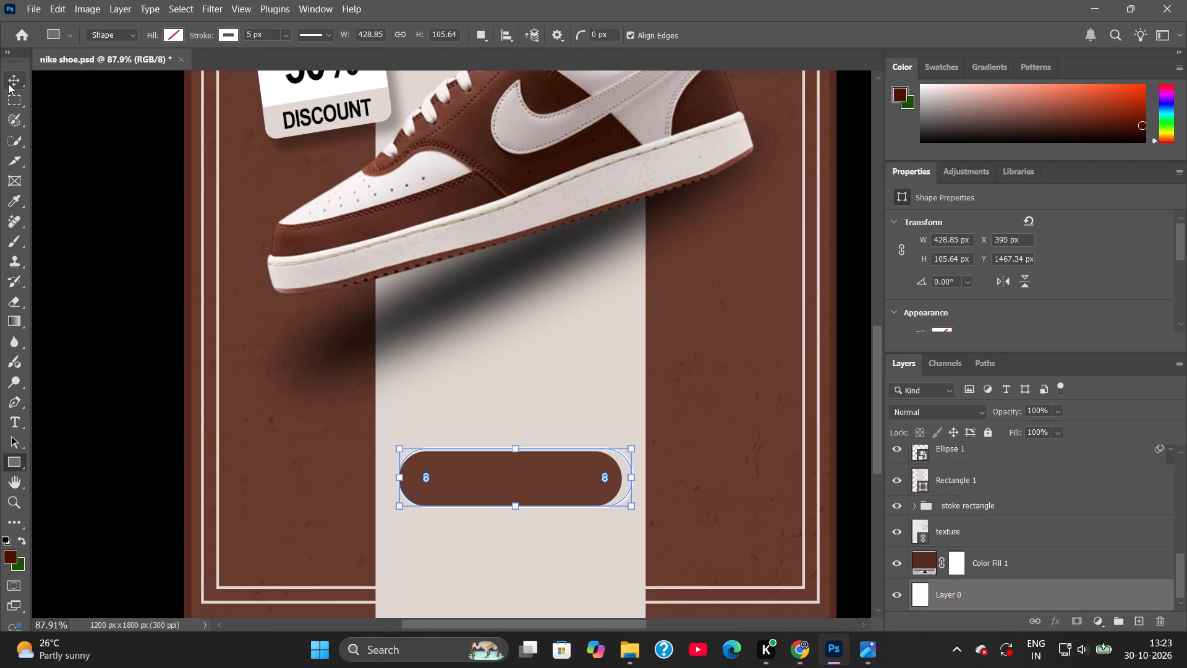
left_click(8, 83)
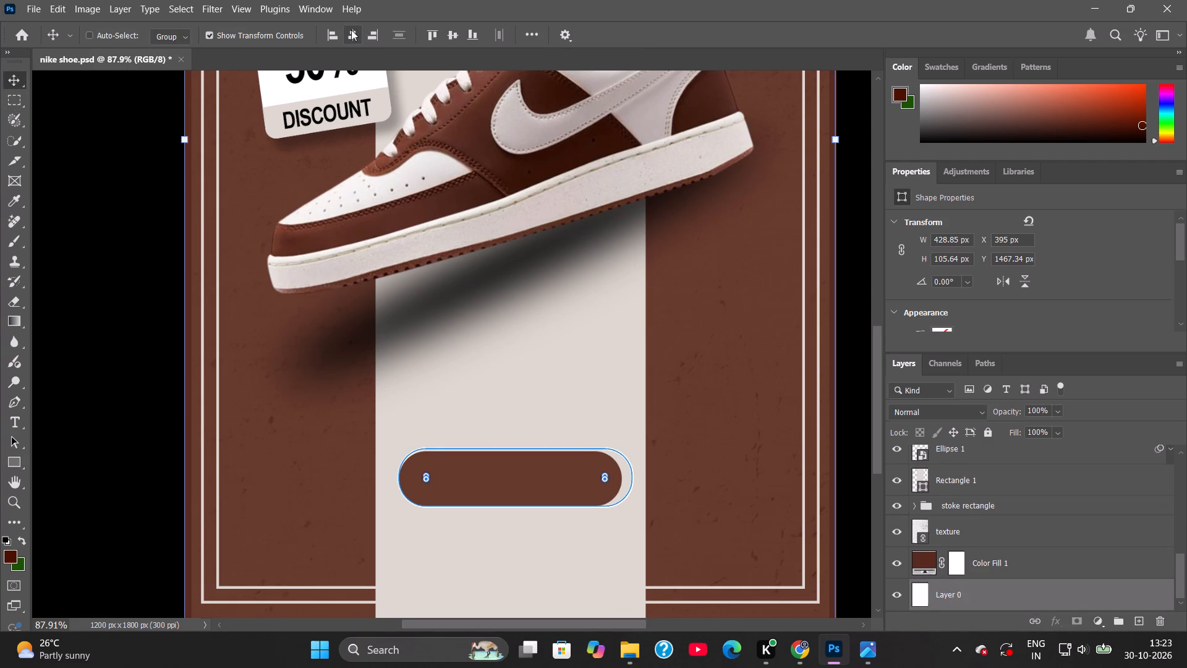
left_click(351, 31)
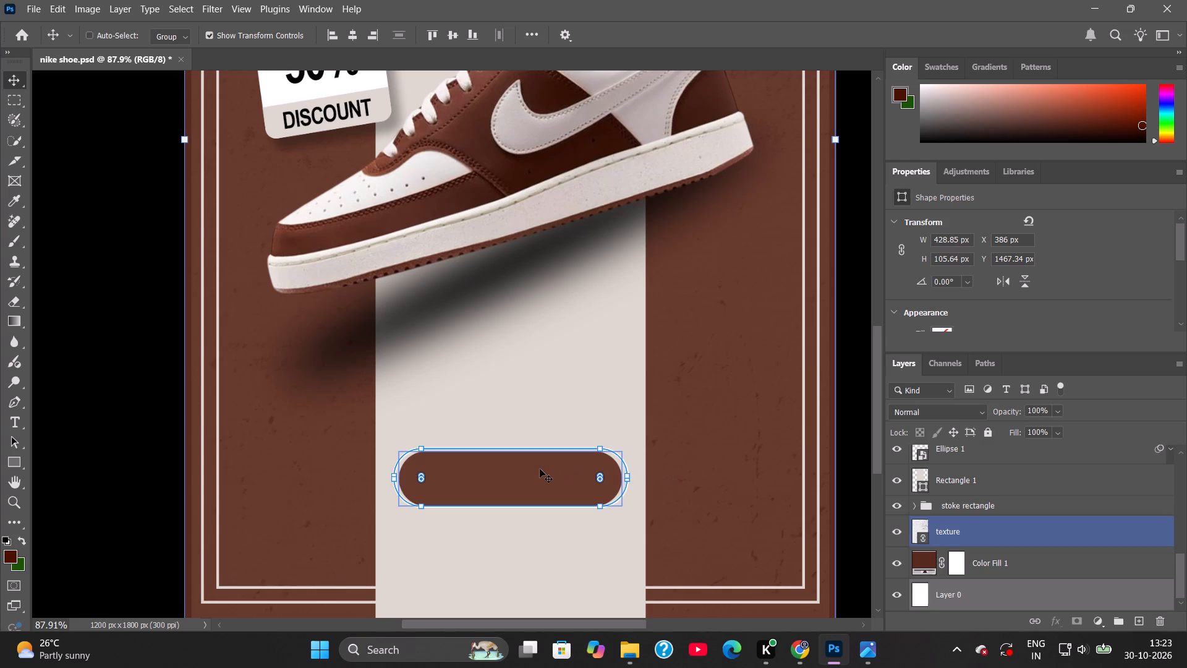
scroll(1006, 501, "up", 3)
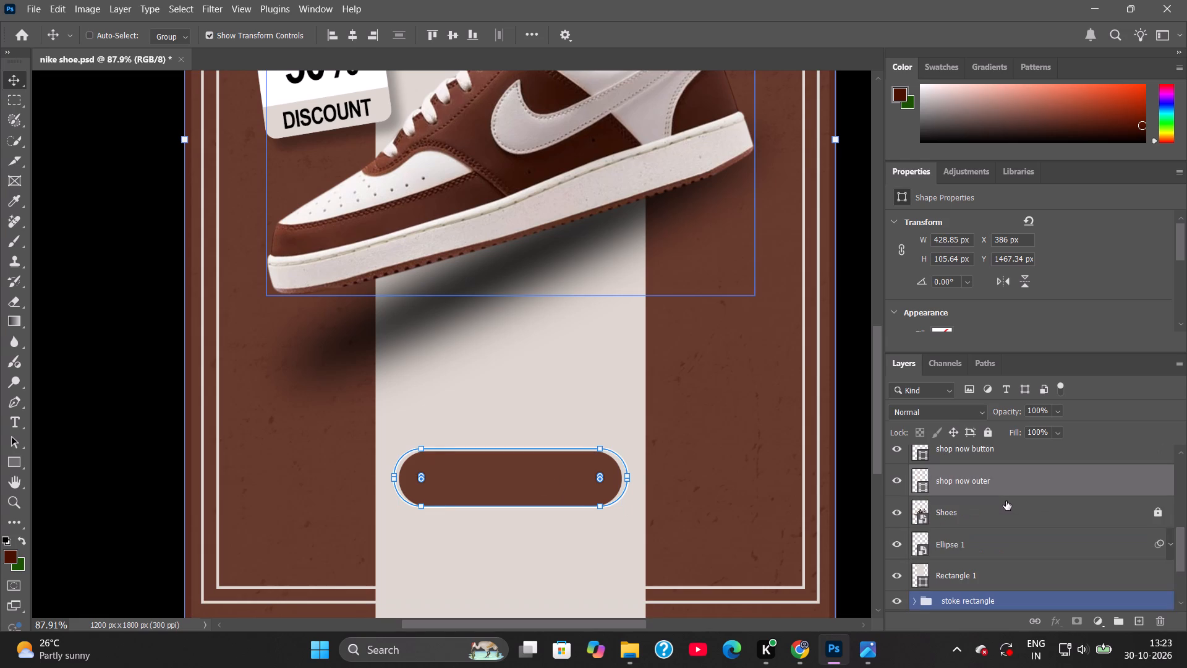
left_click(994, 505)
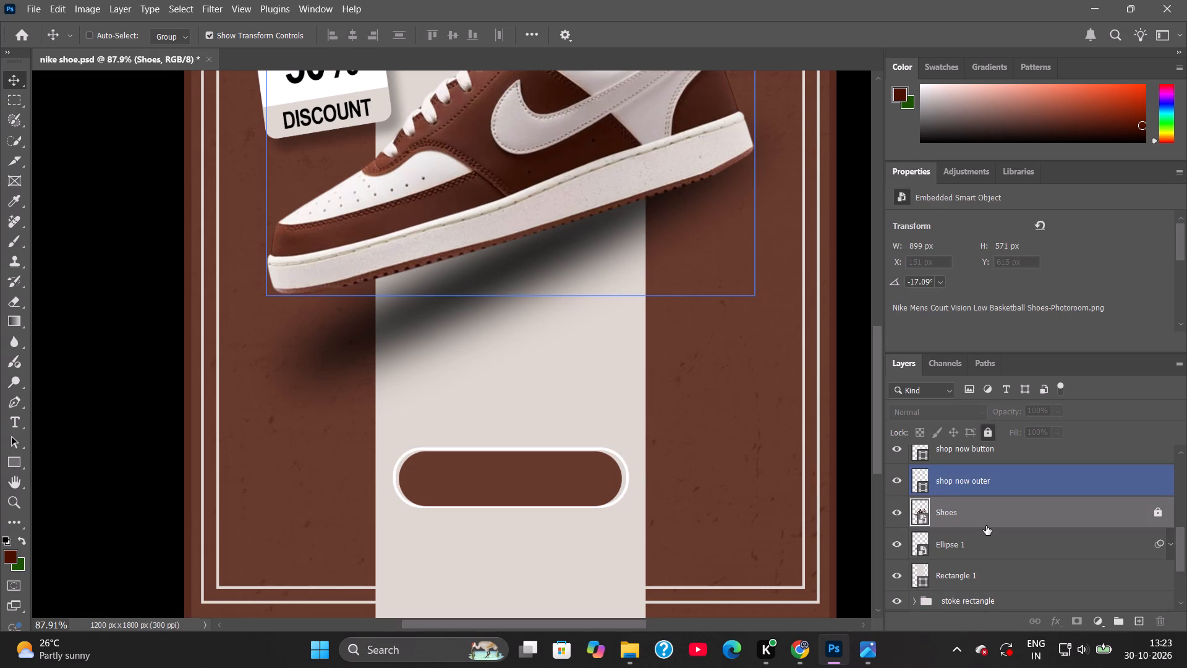
Resize the shop now outer shape to about 421 × 117 px so it frames the brown button with an even gap.
left_click(975, 479)
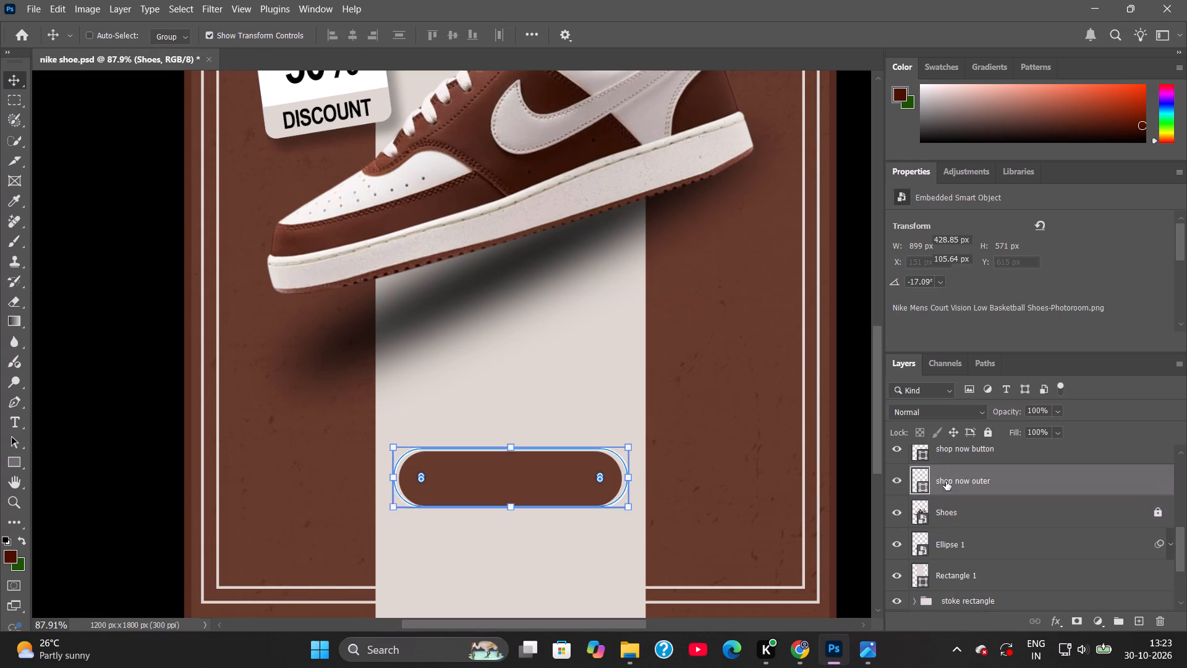
left_click(511, 505)
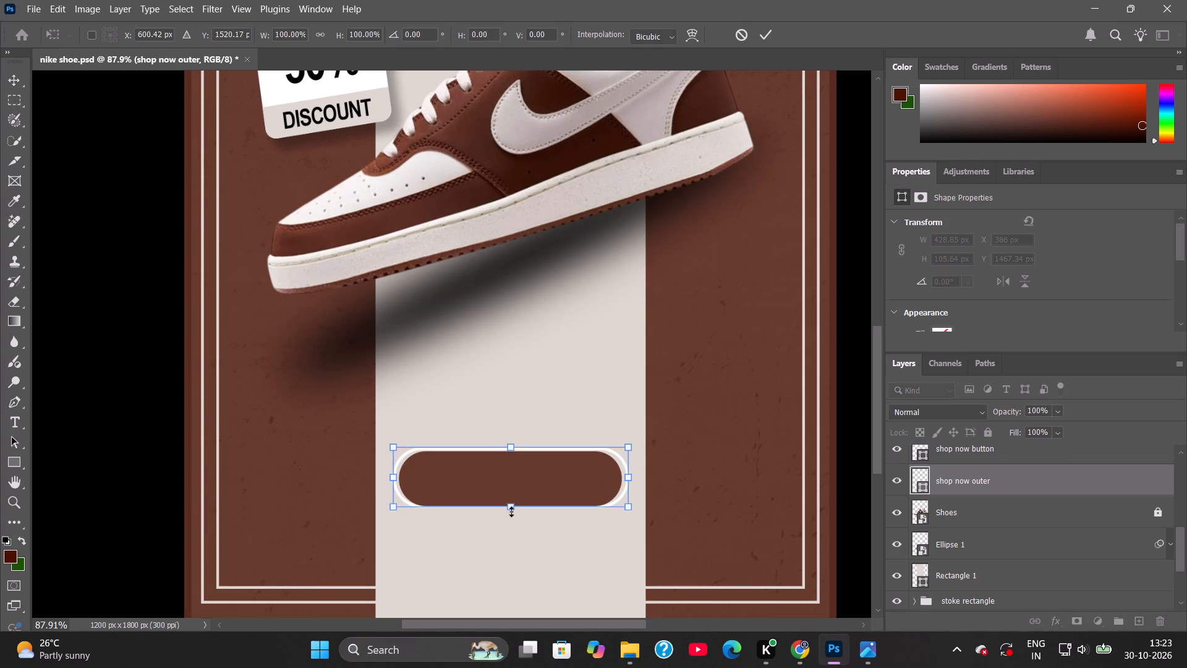
left_click(511, 508)
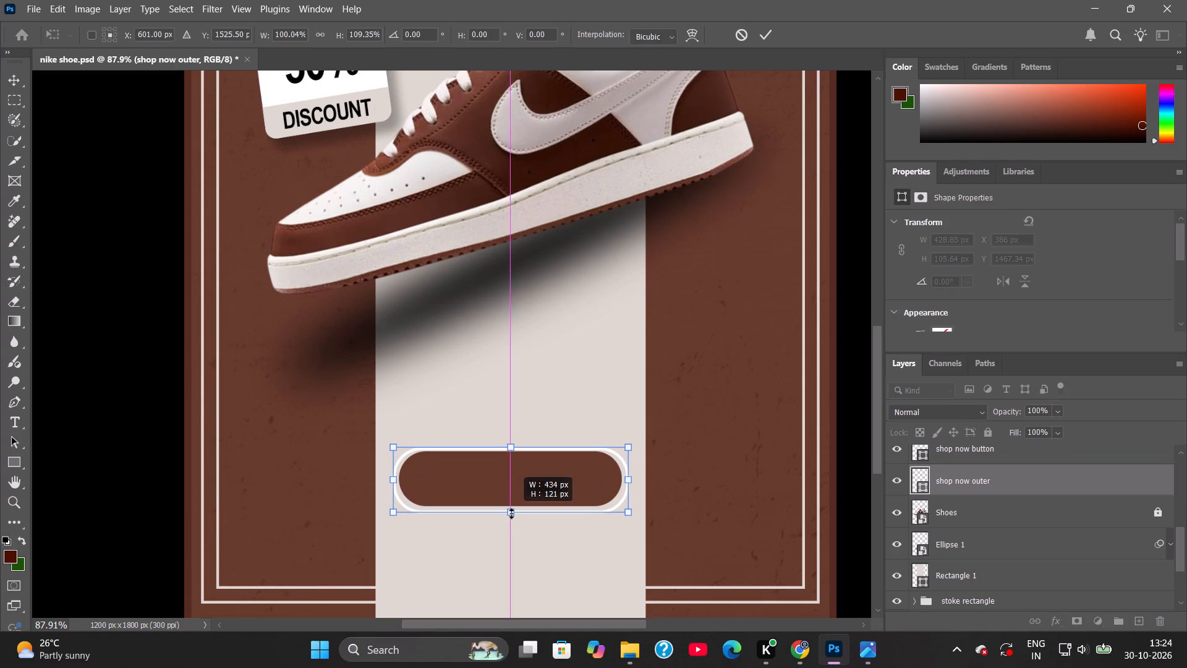
left_click(390, 478)
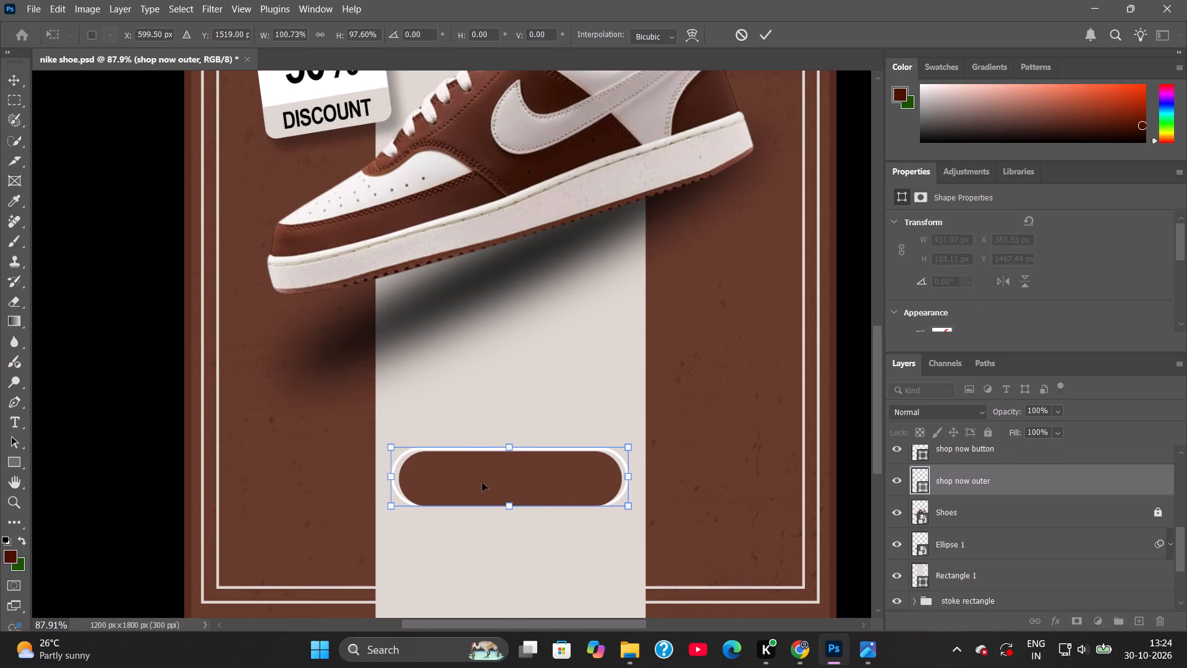
left_click_drag(510, 505, 512, 521)
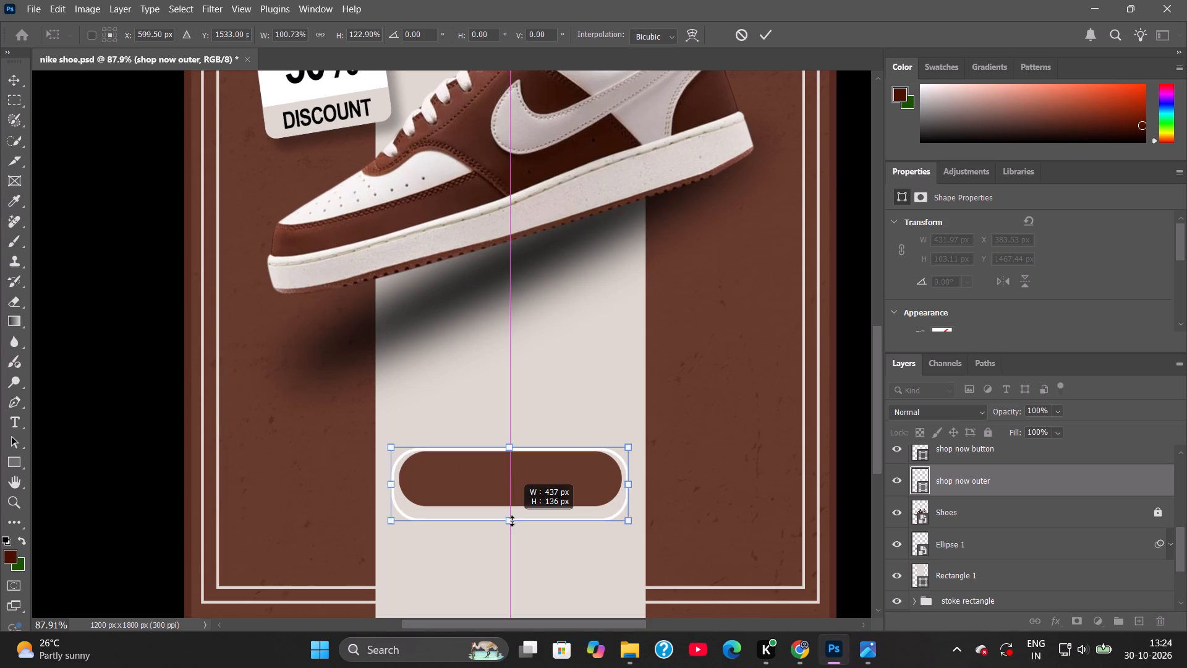
left_click_drag(512, 521, 514, 512)
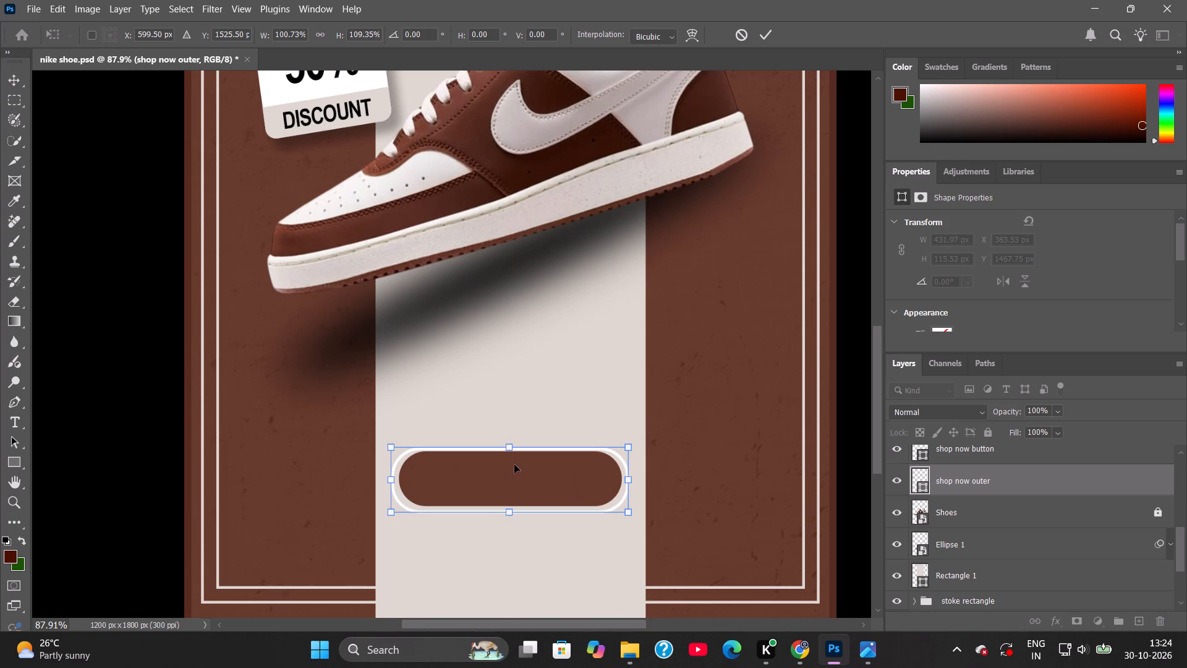
left_click(510, 446)
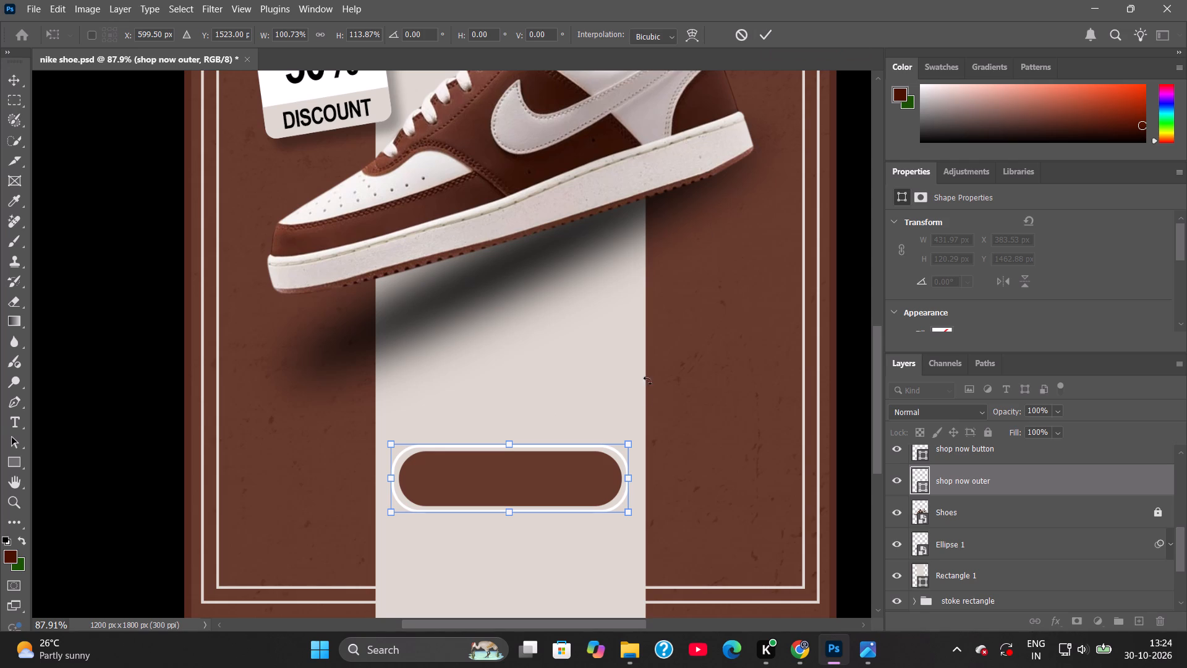
left_click(629, 445)
left_click_drag(629, 445, 625, 445, "shift")
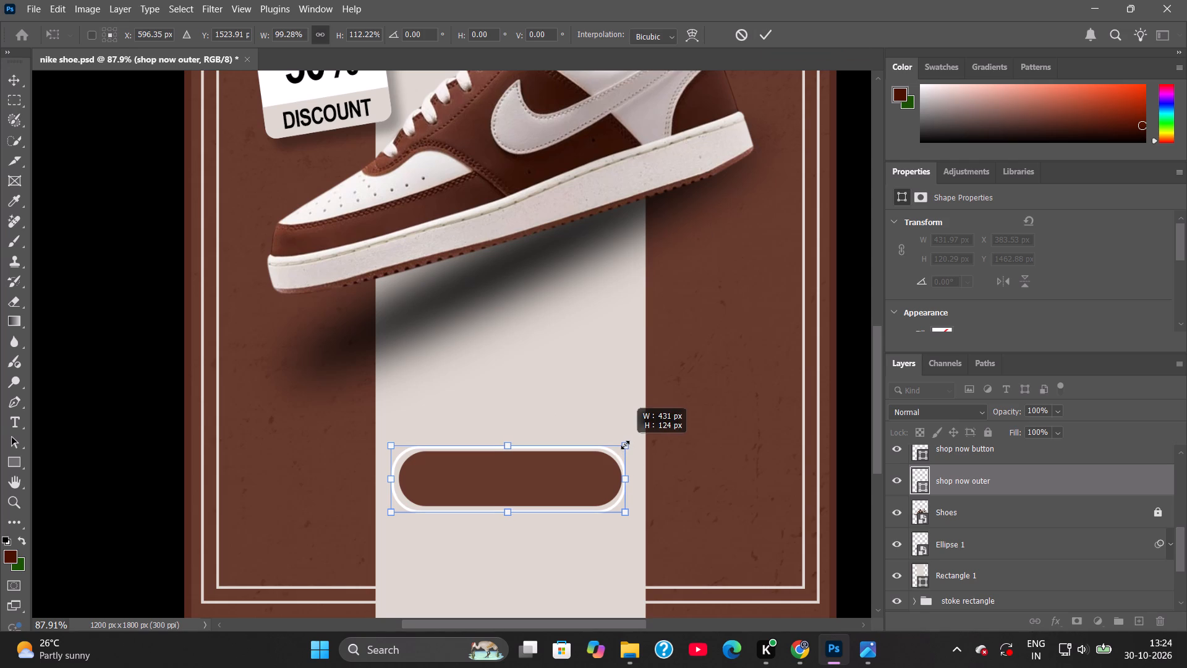
left_click_drag(625, 445, 623, 447, "shift")
left_click(569, 468)
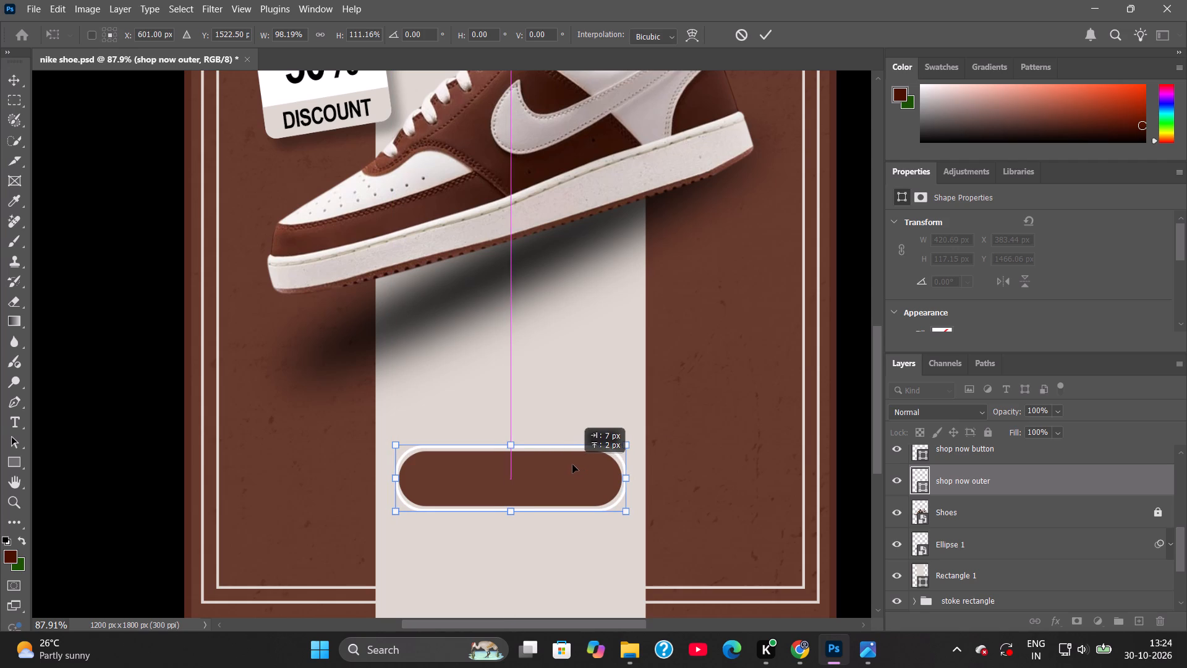
left_click(759, 40)
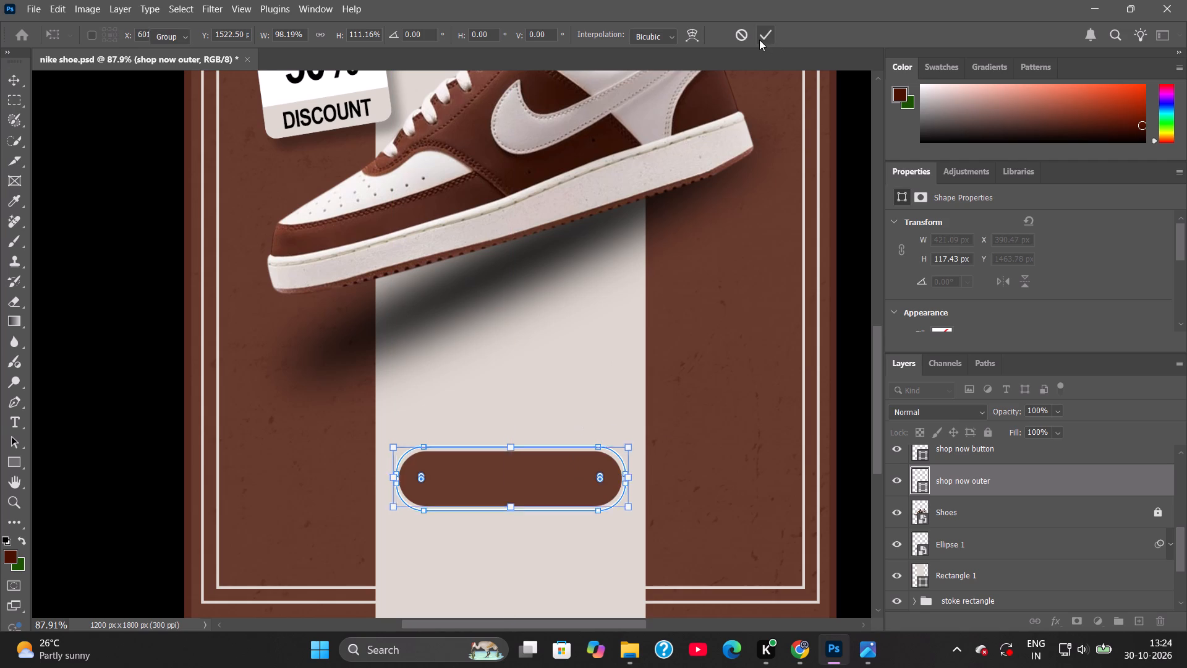
Centre the resized shop now outer shape horizontally on the poster by aligning it with Layer 0.
left_click(994, 529)
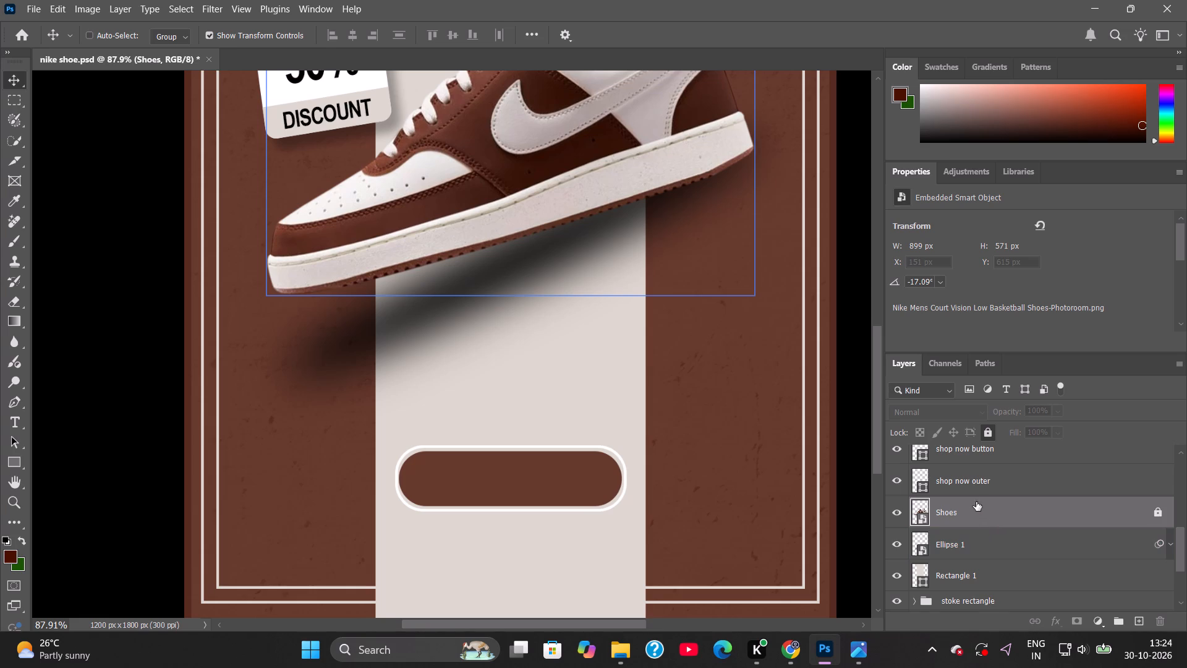
left_click(969, 487)
scroll(969, 487, "down", 9)
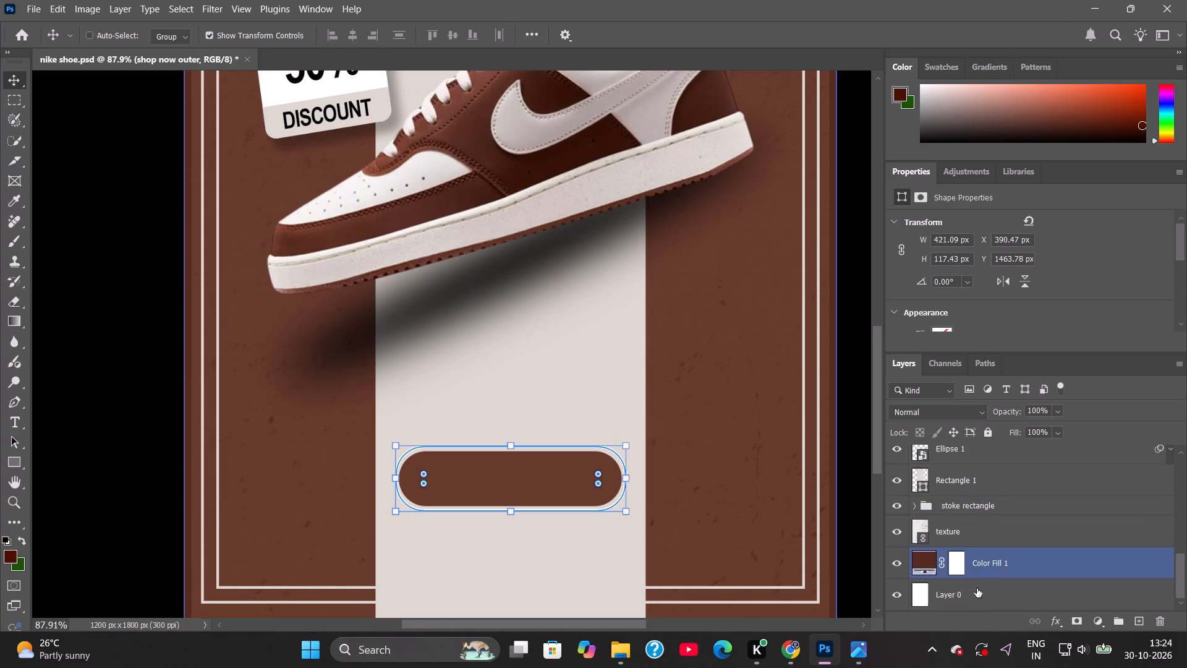
left_click(977, 588, "ctrl")
left_click(352, 33)
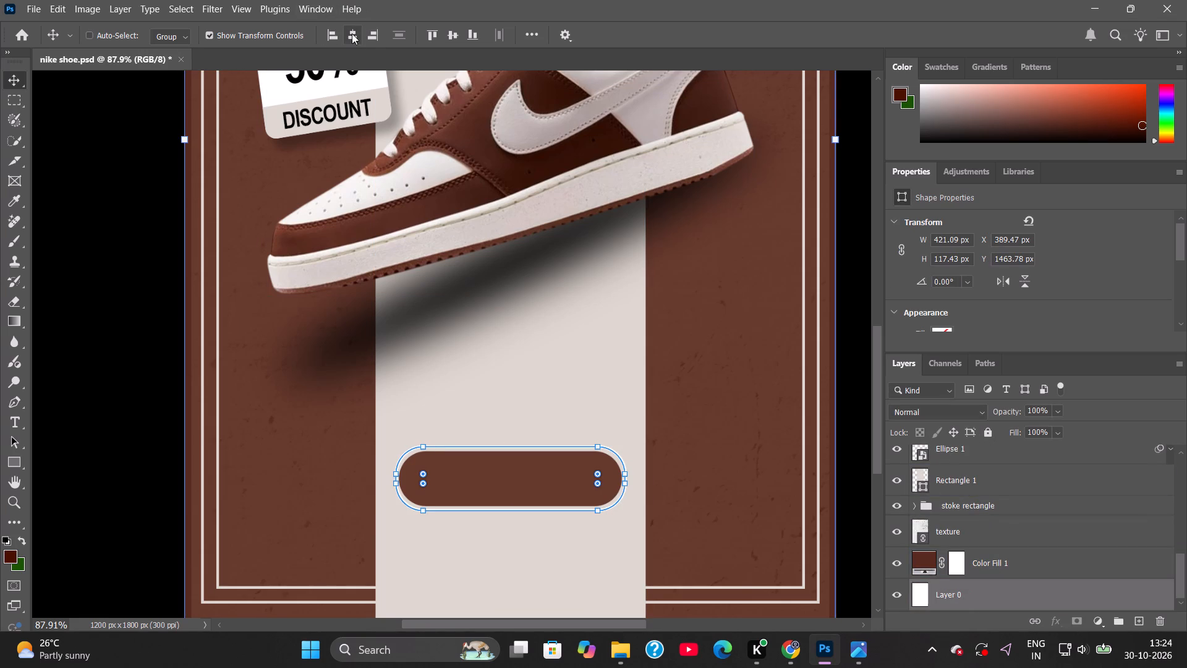
scroll(1021, 493, "up", 12)
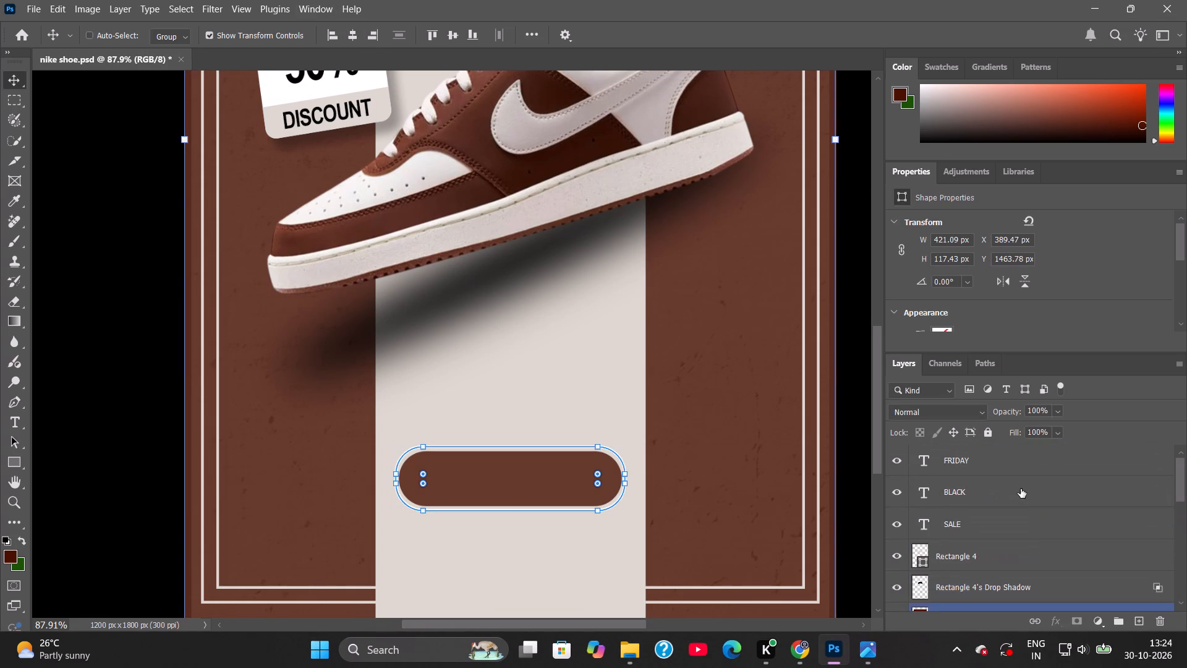
scroll(1021, 489, "up", 3)
scroll(1021, 489, "down", 9)
left_click(972, 479)
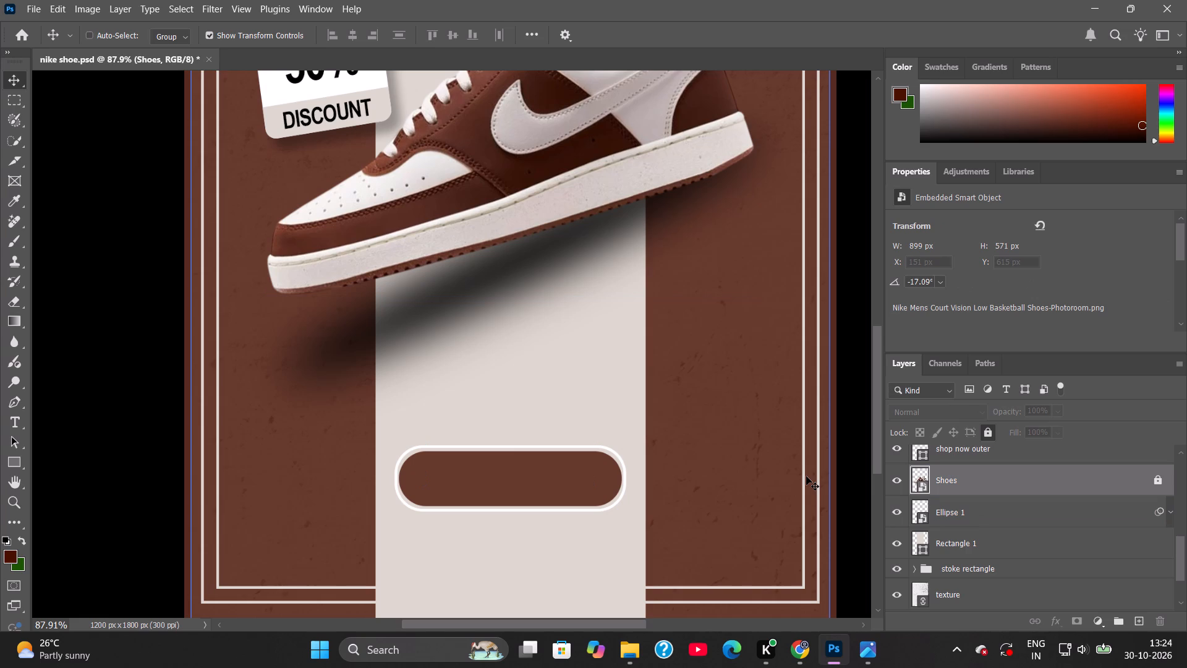
Save the poster document.
key("ctrl+s")
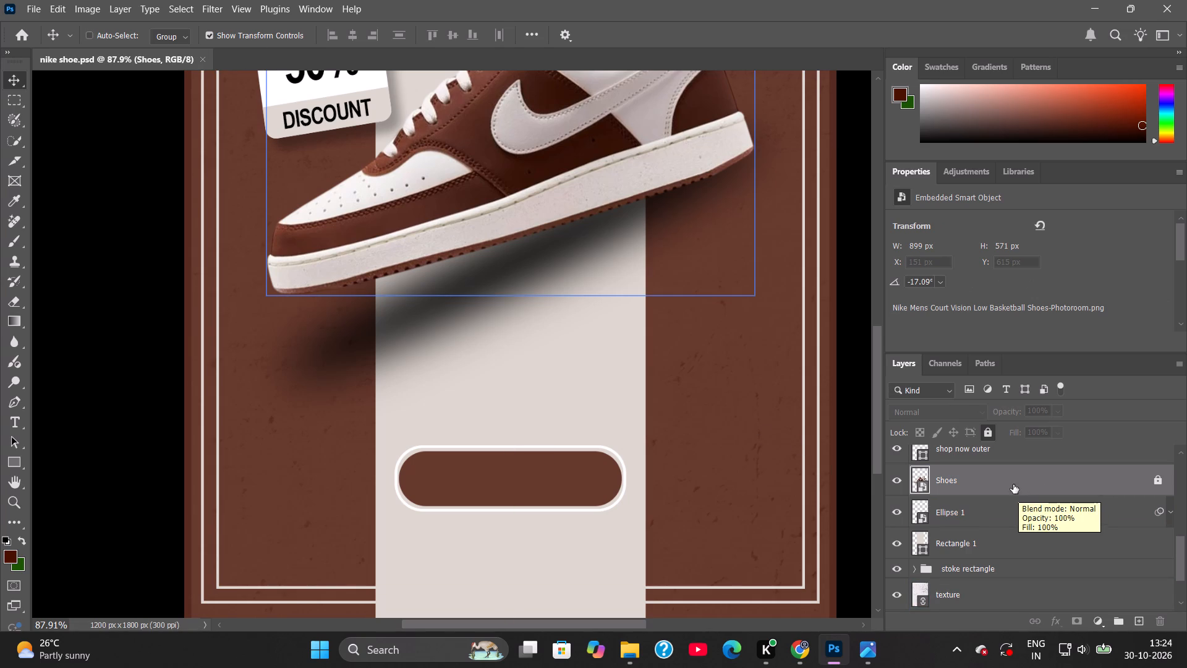
Open the Layer Style settings for the shop now outer layer, keeping the button outline in view.
scroll(990, 544, "down", 2)
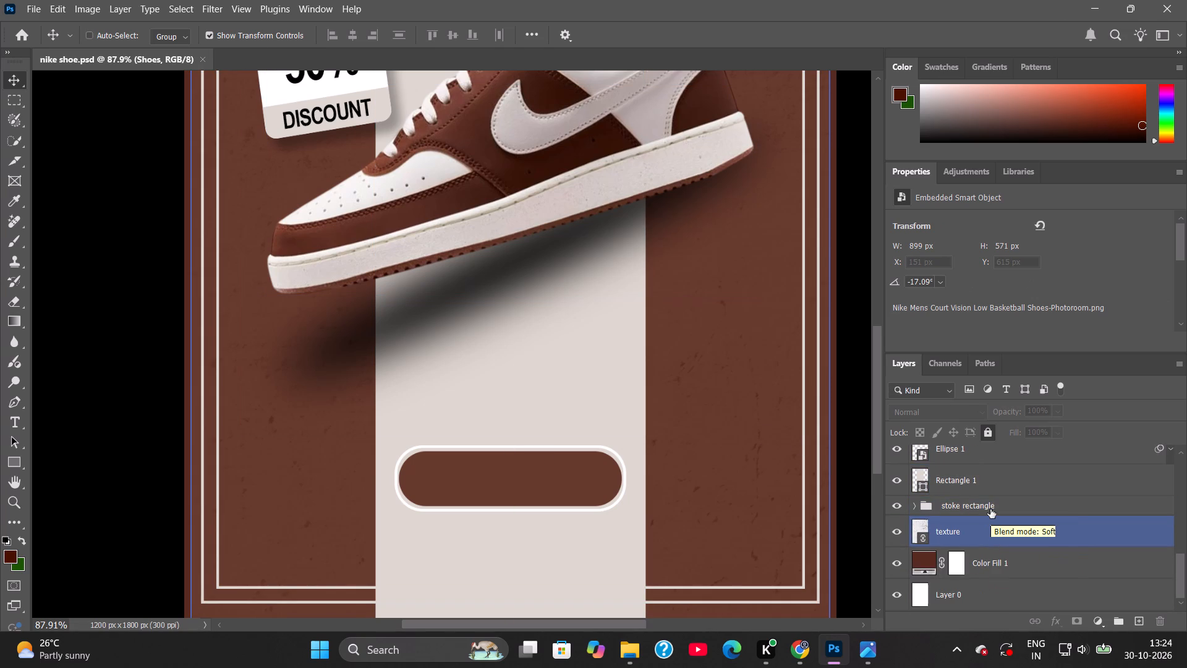
scroll(990, 509, "up", 4)
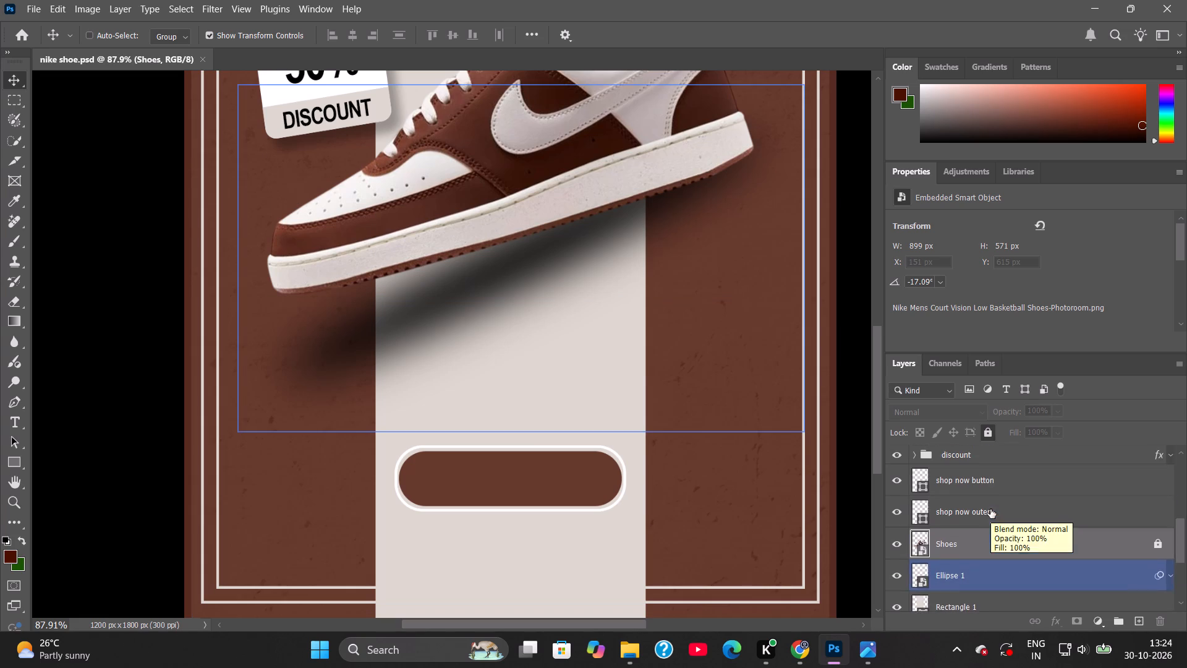
scroll(990, 509, "up", 1)
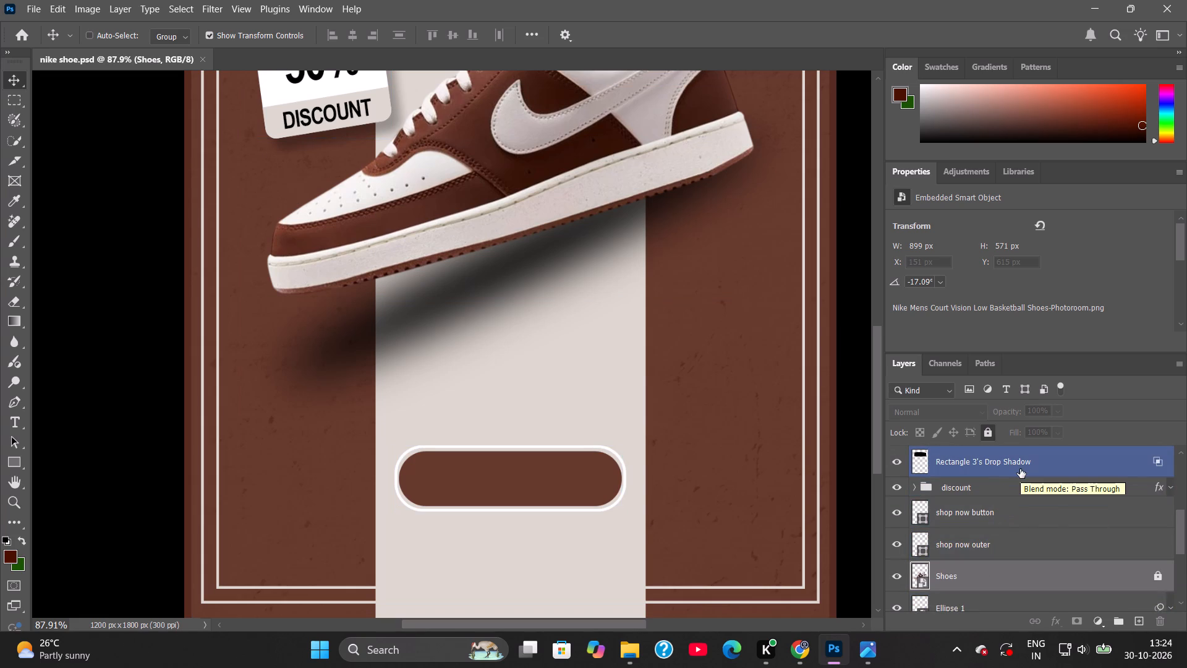
scroll(1024, 513, "down", 1)
left_click(1003, 510)
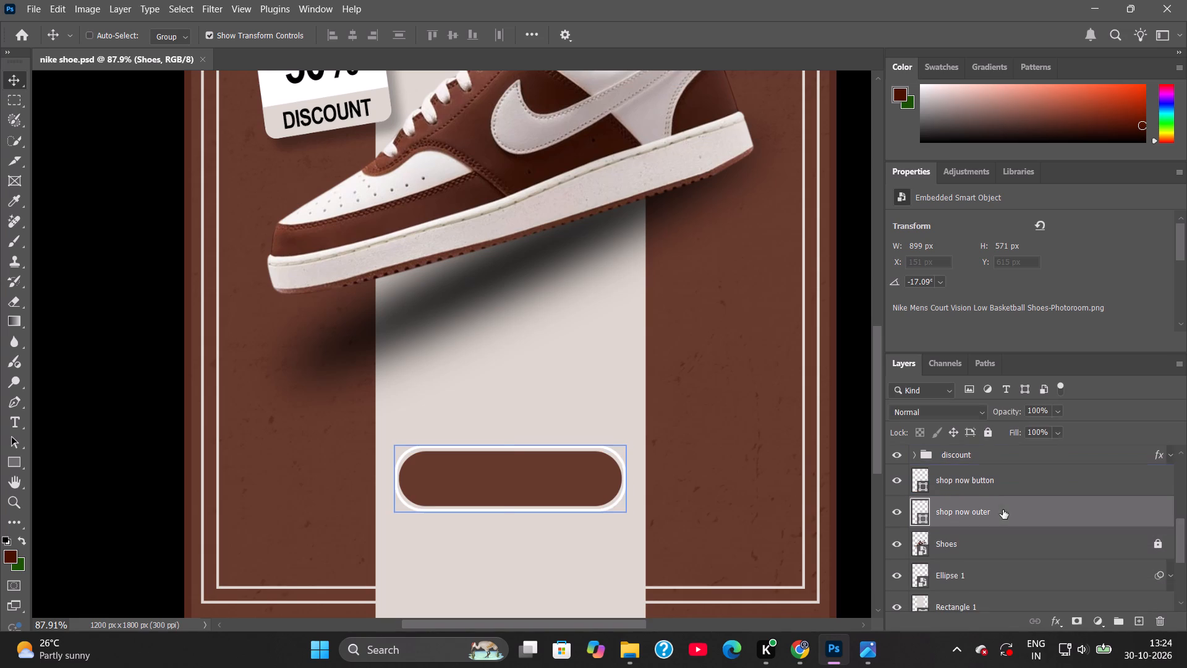
double_click(1155, 512)
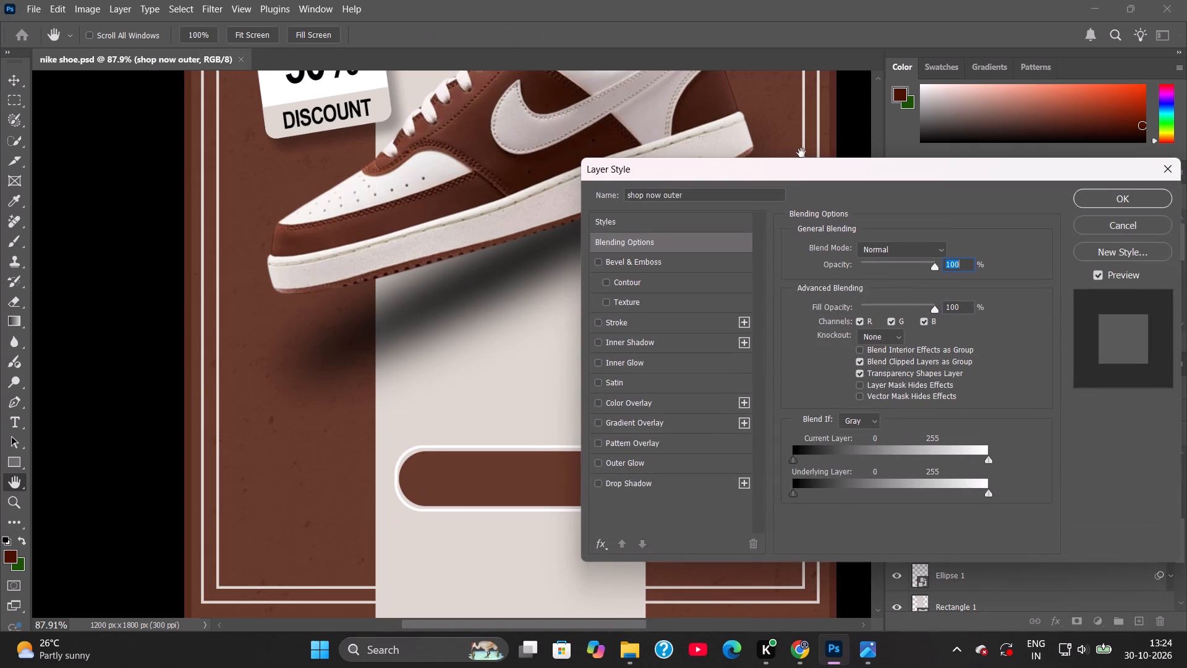
left_click_drag(799, 171, 862, 165)
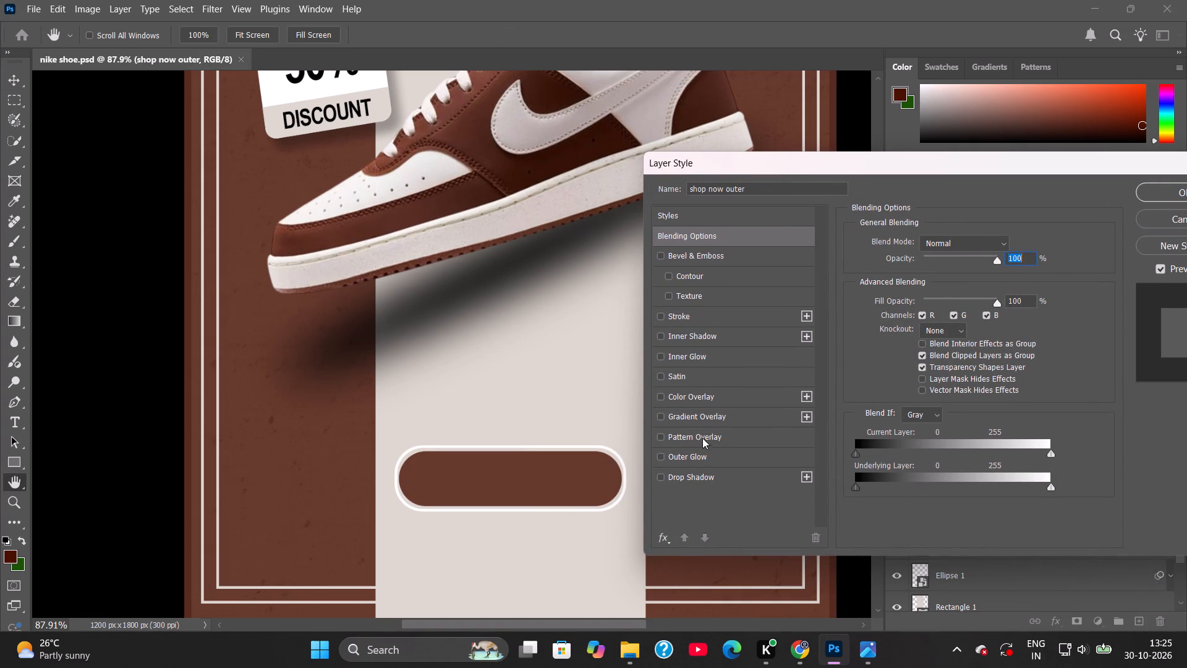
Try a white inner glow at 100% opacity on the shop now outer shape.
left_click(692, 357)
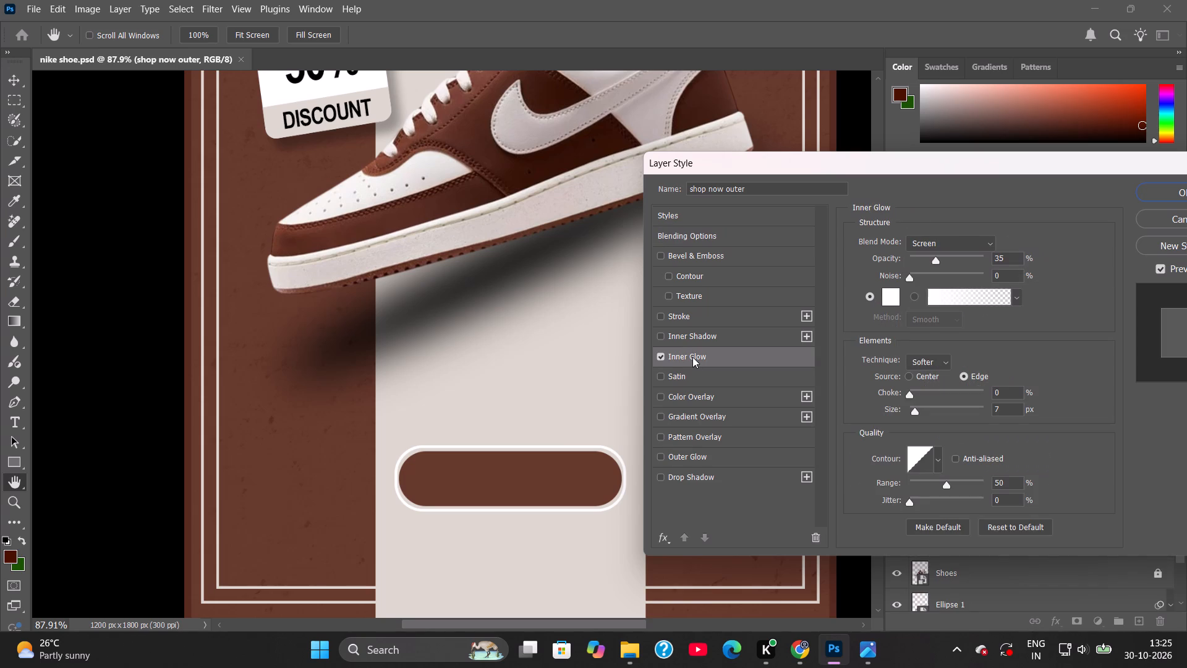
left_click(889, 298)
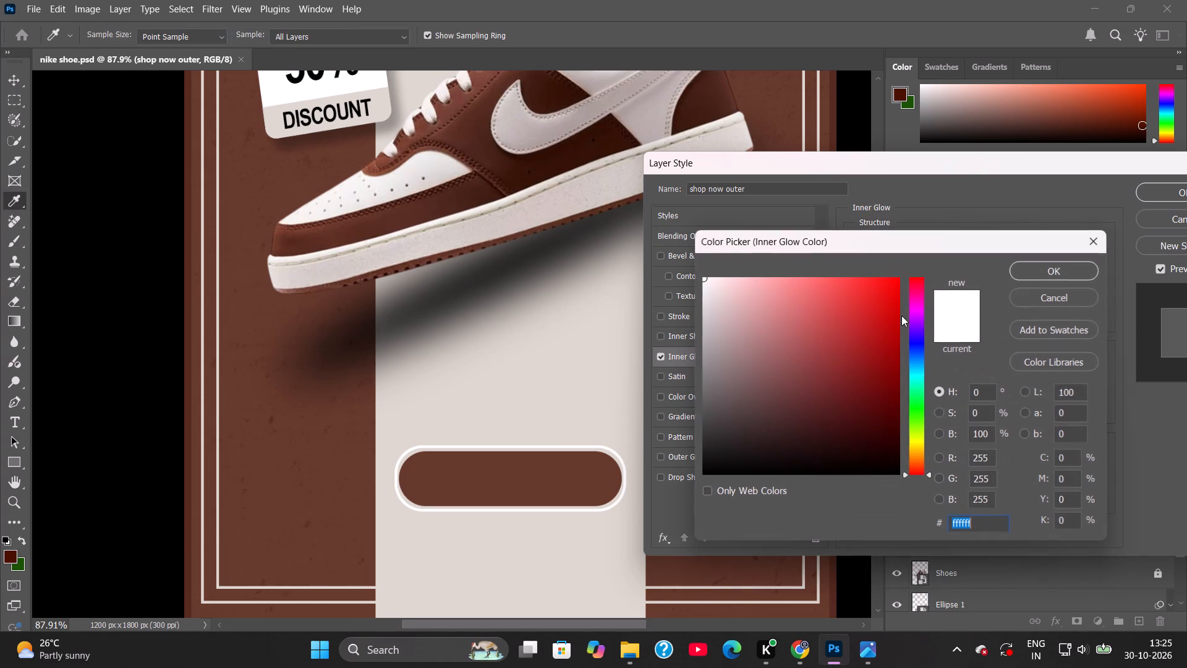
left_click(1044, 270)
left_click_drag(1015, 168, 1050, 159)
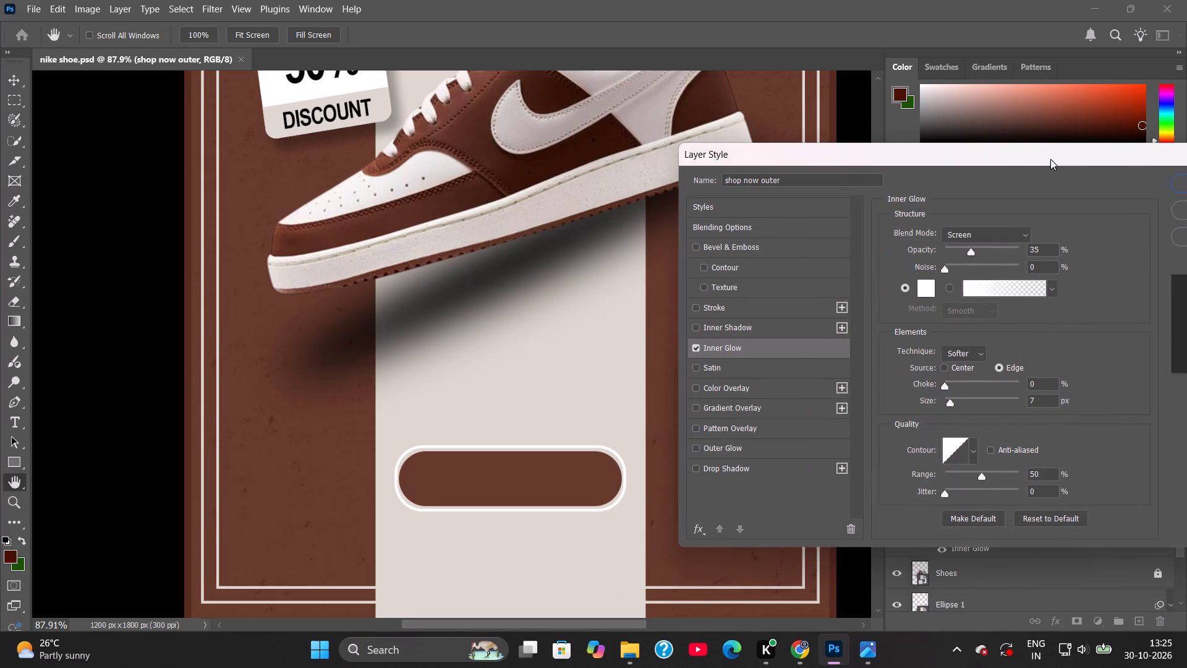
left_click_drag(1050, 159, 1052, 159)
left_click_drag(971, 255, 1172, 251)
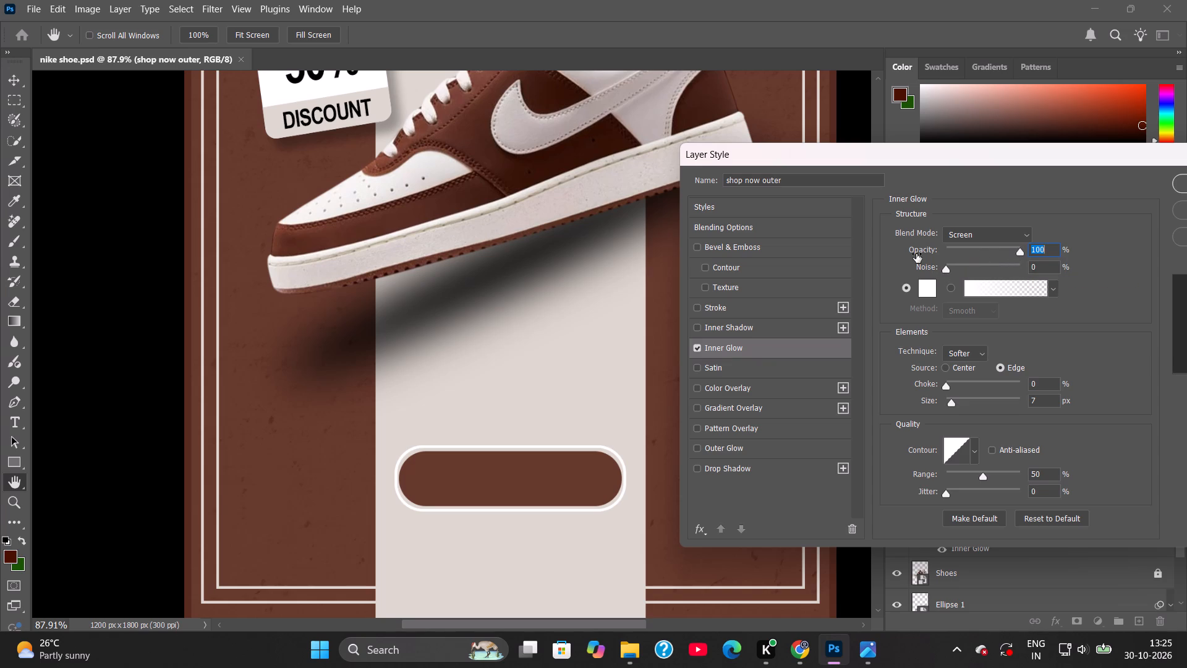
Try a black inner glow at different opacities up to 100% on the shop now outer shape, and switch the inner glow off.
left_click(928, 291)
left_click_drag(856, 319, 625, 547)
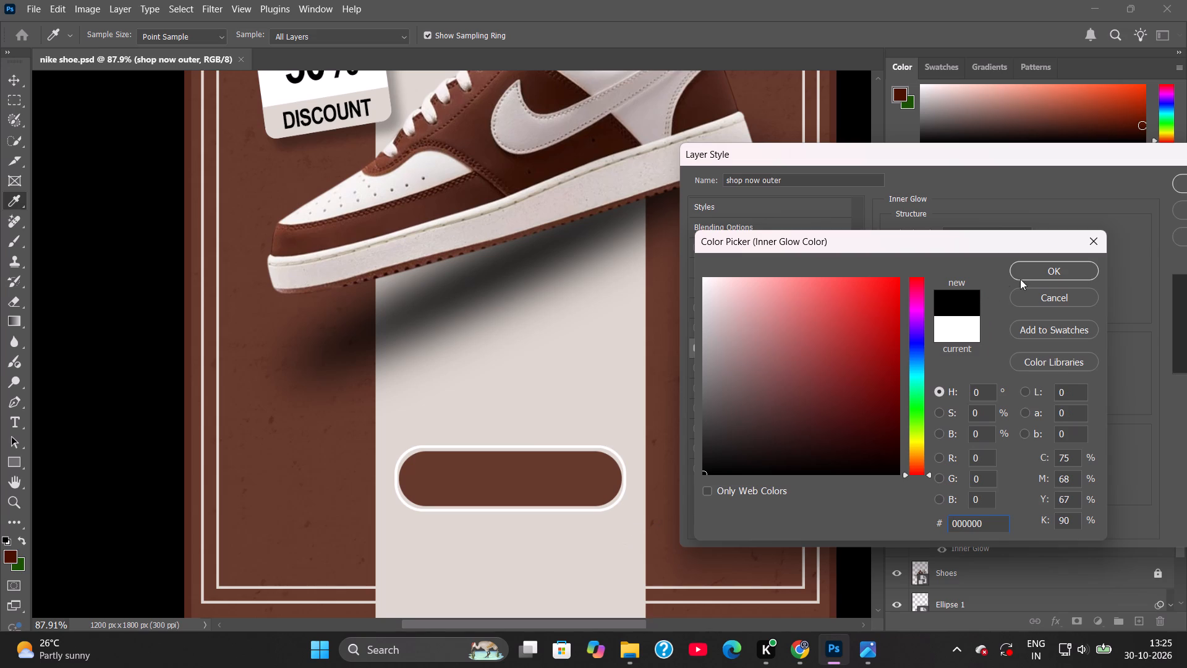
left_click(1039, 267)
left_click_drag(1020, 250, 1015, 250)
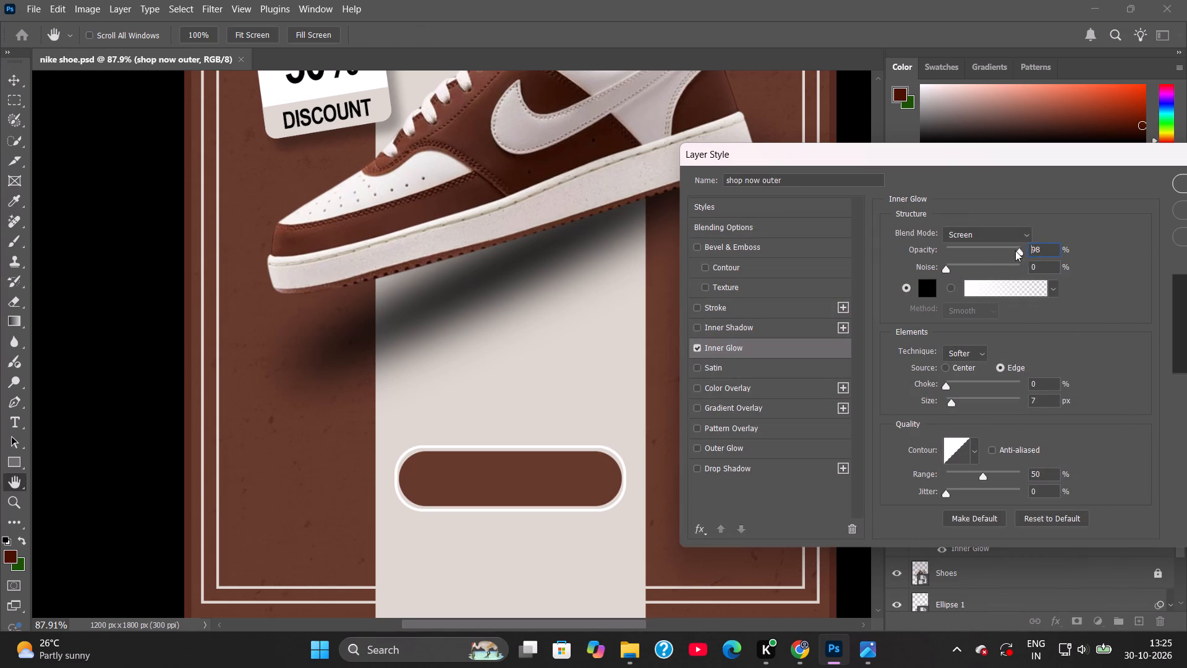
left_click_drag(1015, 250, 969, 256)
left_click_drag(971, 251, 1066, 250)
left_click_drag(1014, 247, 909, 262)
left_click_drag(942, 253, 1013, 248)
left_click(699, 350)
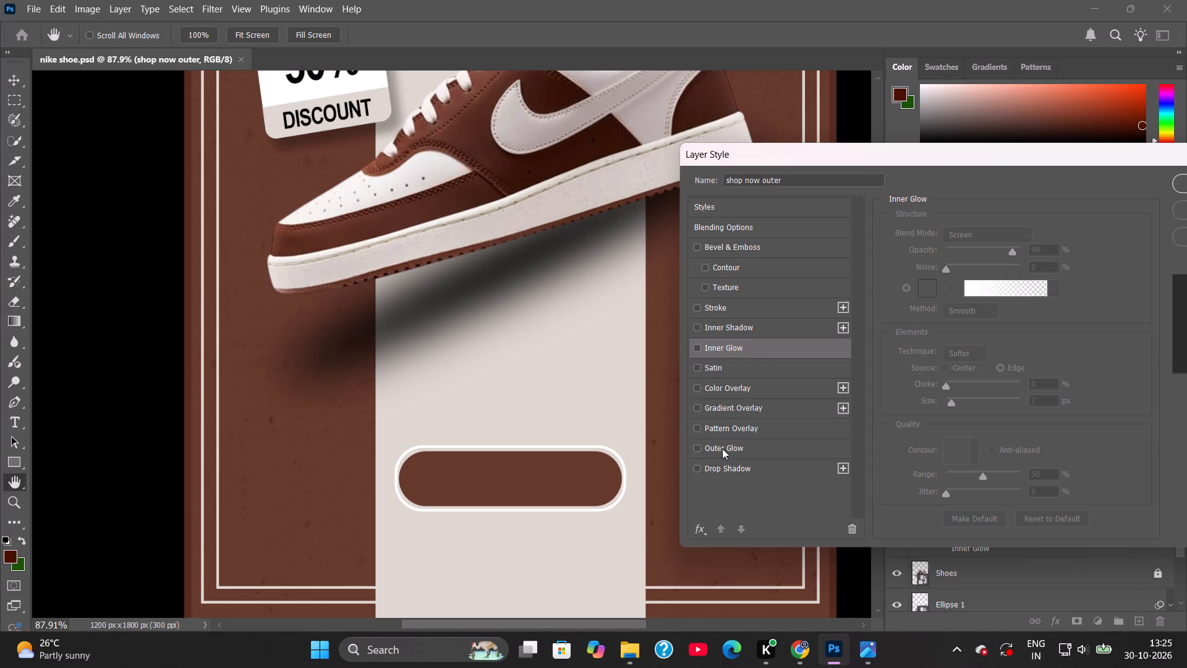
Enable an outer glow on the shop now outer shape and set its colour to white, ffffff.
left_click(722, 447)
left_click(930, 283)
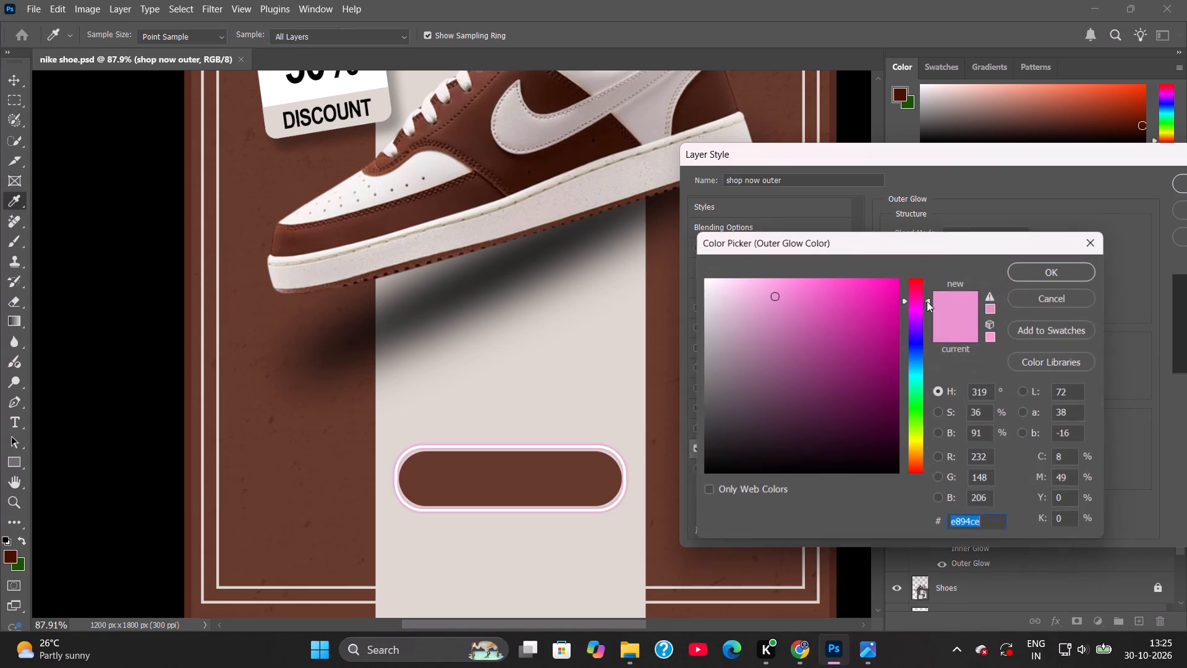
left_click_drag(785, 344, 553, 200)
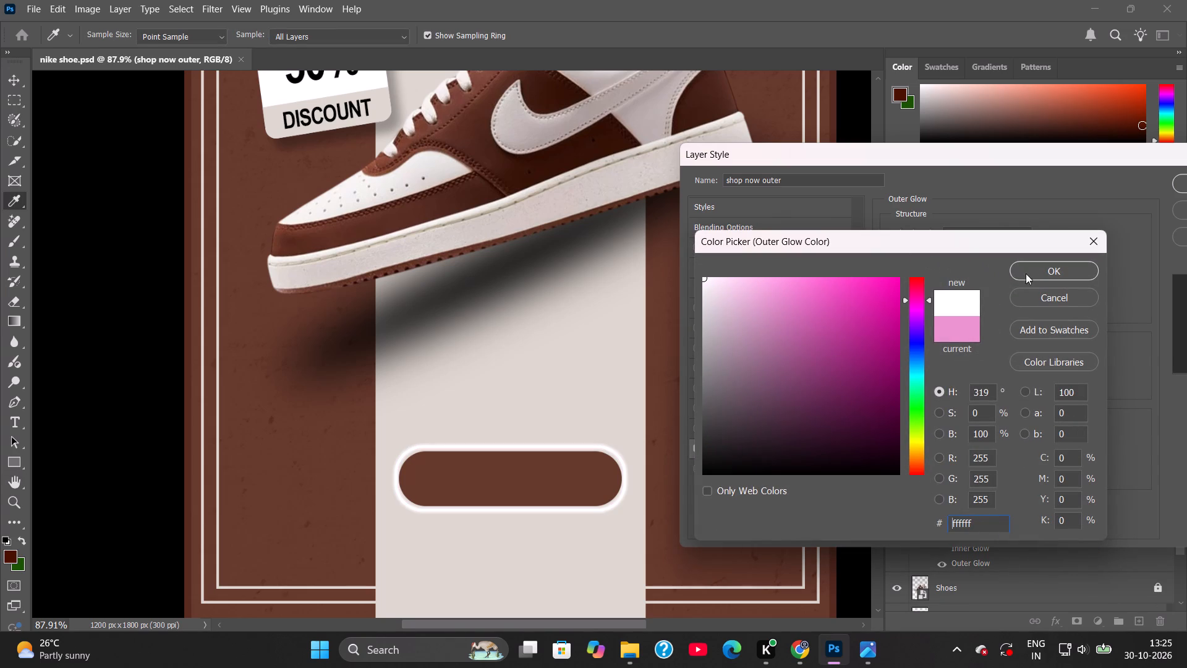
left_click(1036, 276)
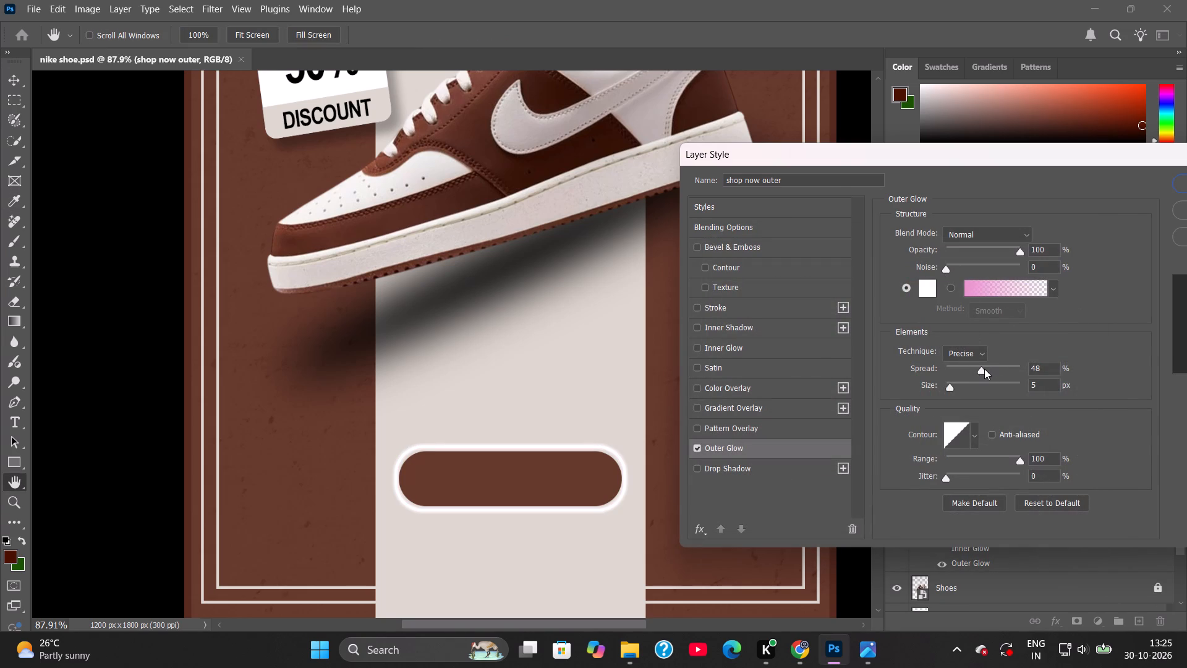
Adjust the shop now outer shape's outer glow to 50% spread and 5 px size, keeping the range at 100%.
left_click_drag(984, 369, 951, 375)
left_click_drag(951, 375, 971, 377)
left_click_drag(971, 377, 984, 376)
left_click(953, 388)
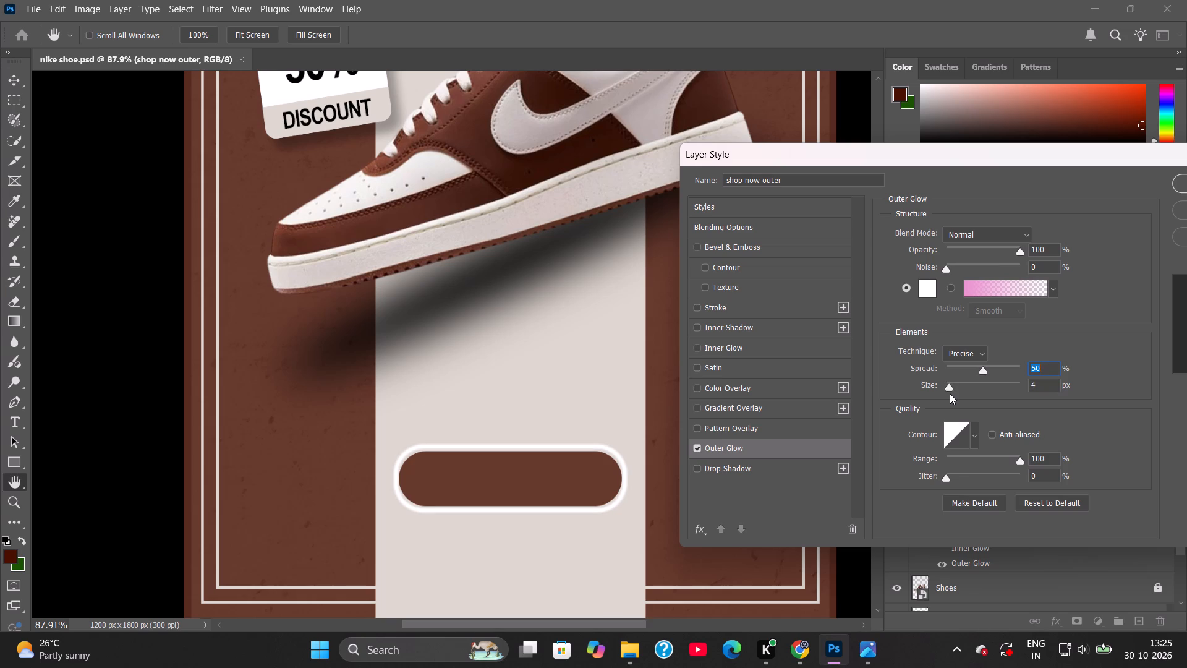
key("5")
left_click_drag(985, 160, 935, 176)
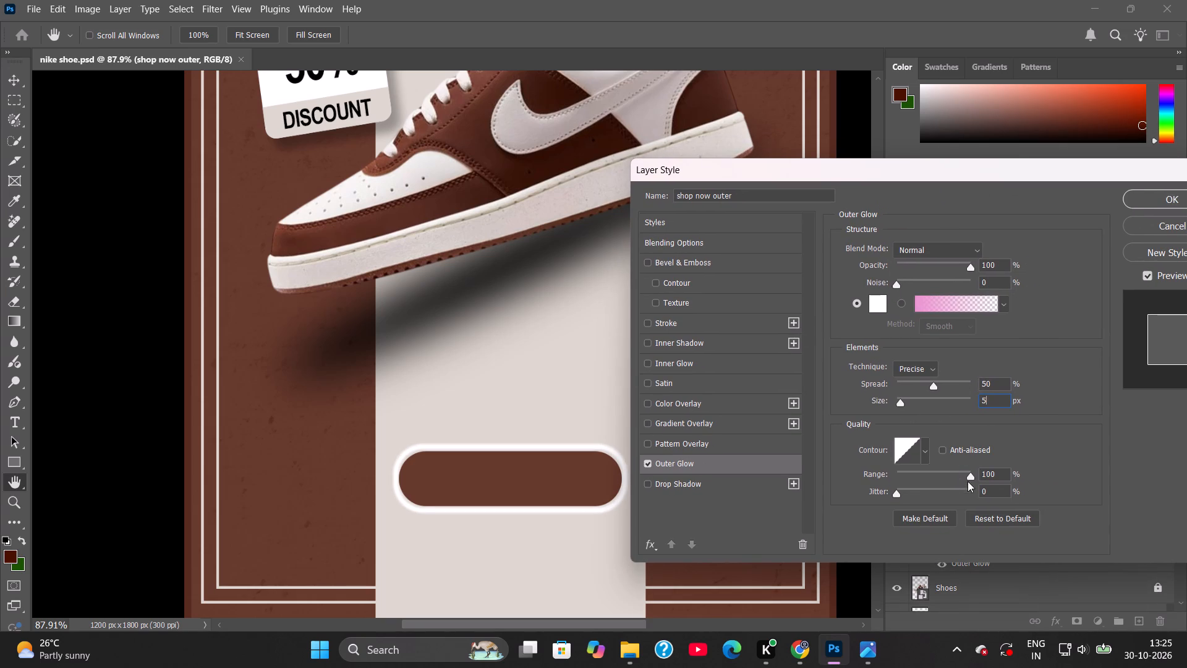
left_click_drag(971, 479, 1045, 482)
Keep the glow's blend mode Normal, set its technique to Softer, opacity to 50% and spread to 48%, and apply the style.
left_click_drag(1010, 178, 961, 182)
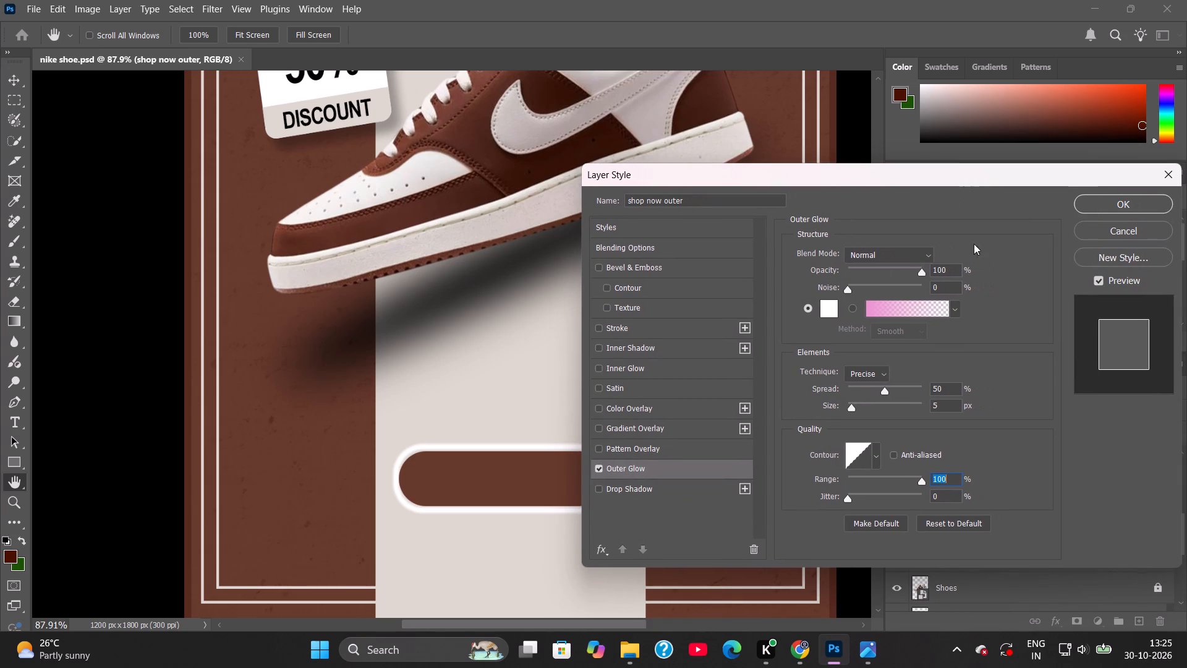
left_click(896, 259)
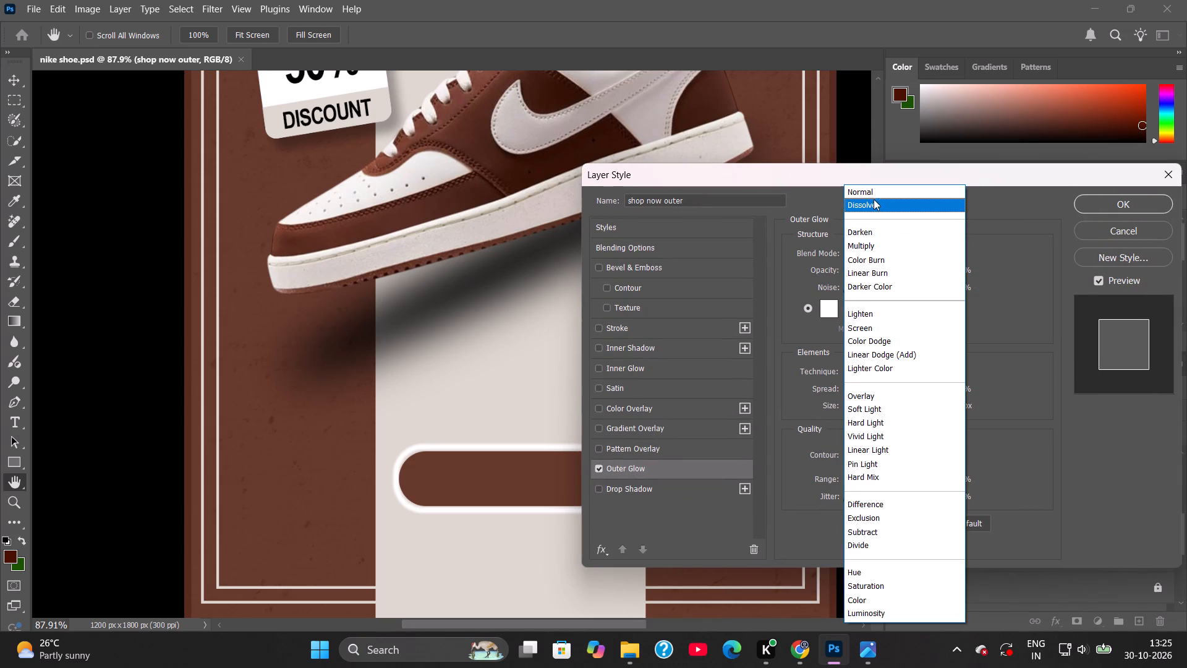
left_click(877, 195)
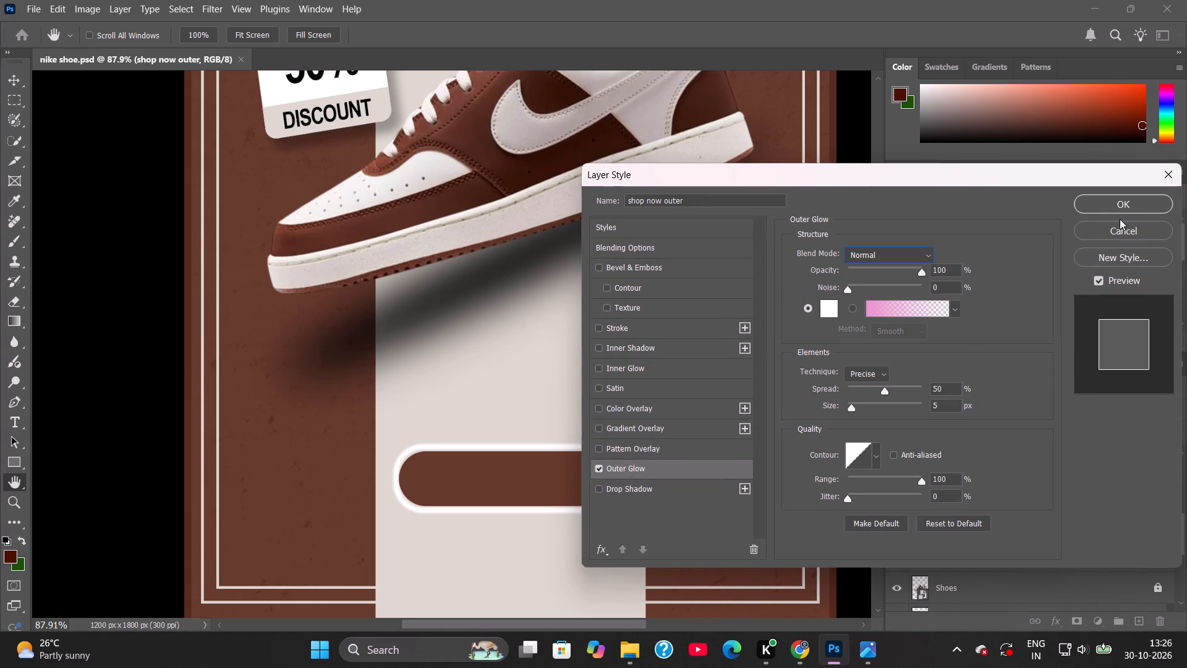
left_click_drag(894, 177, 917, 173)
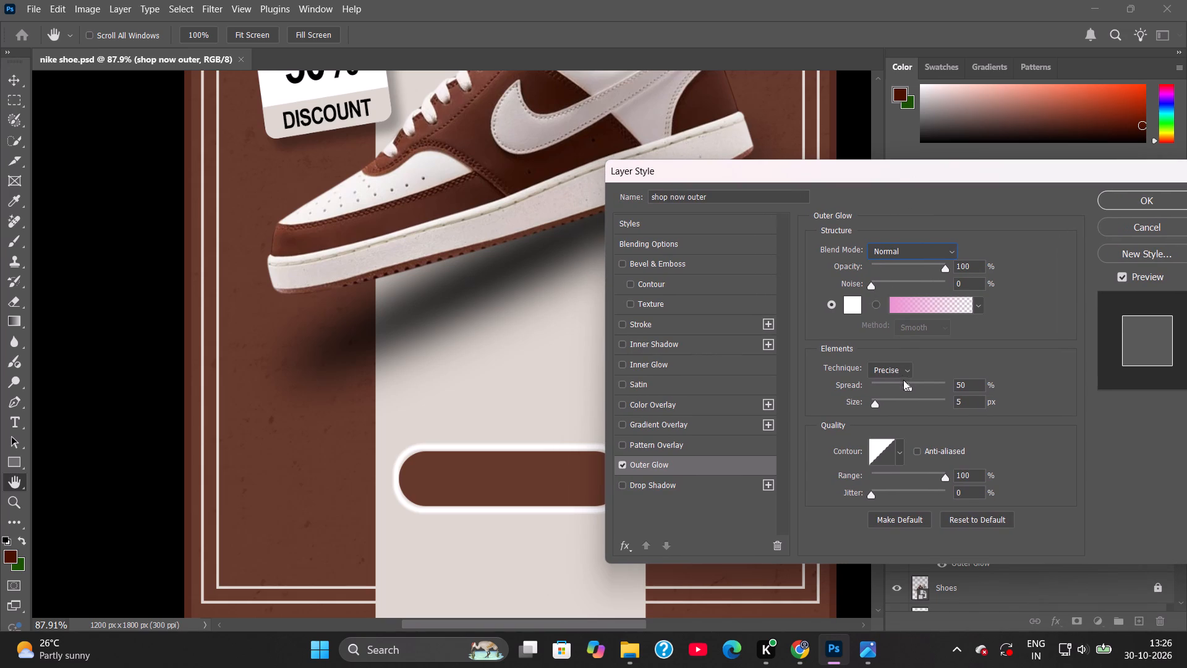
left_click(904, 365)
left_click(900, 385)
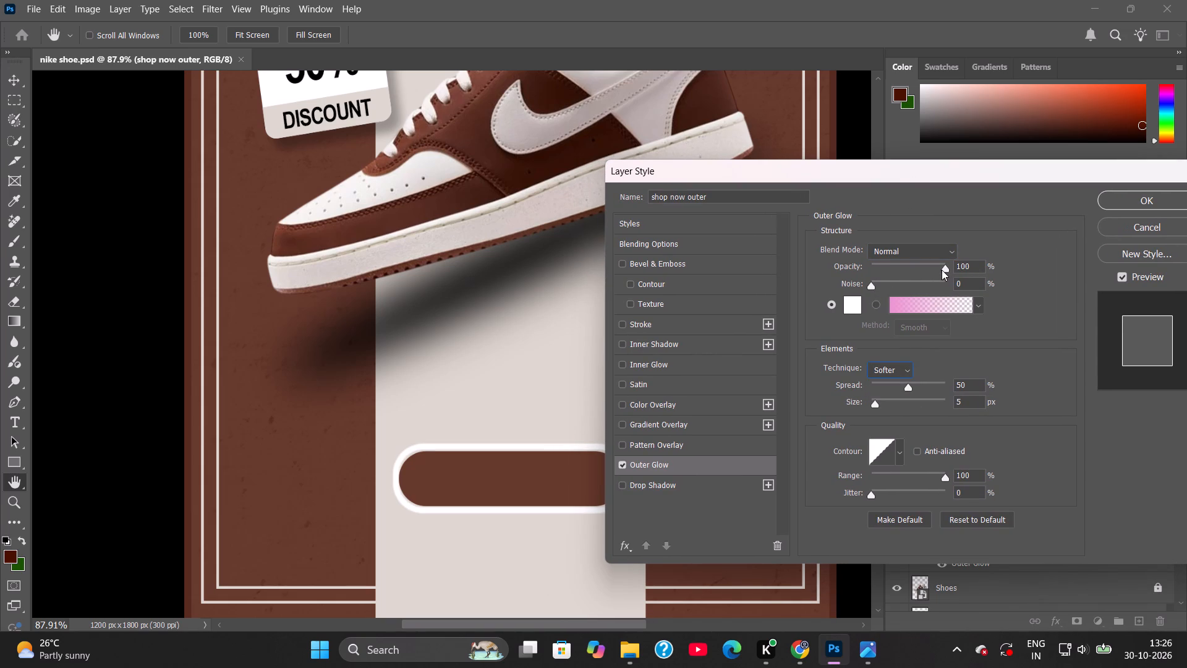
left_click_drag(942, 270, 889, 279)
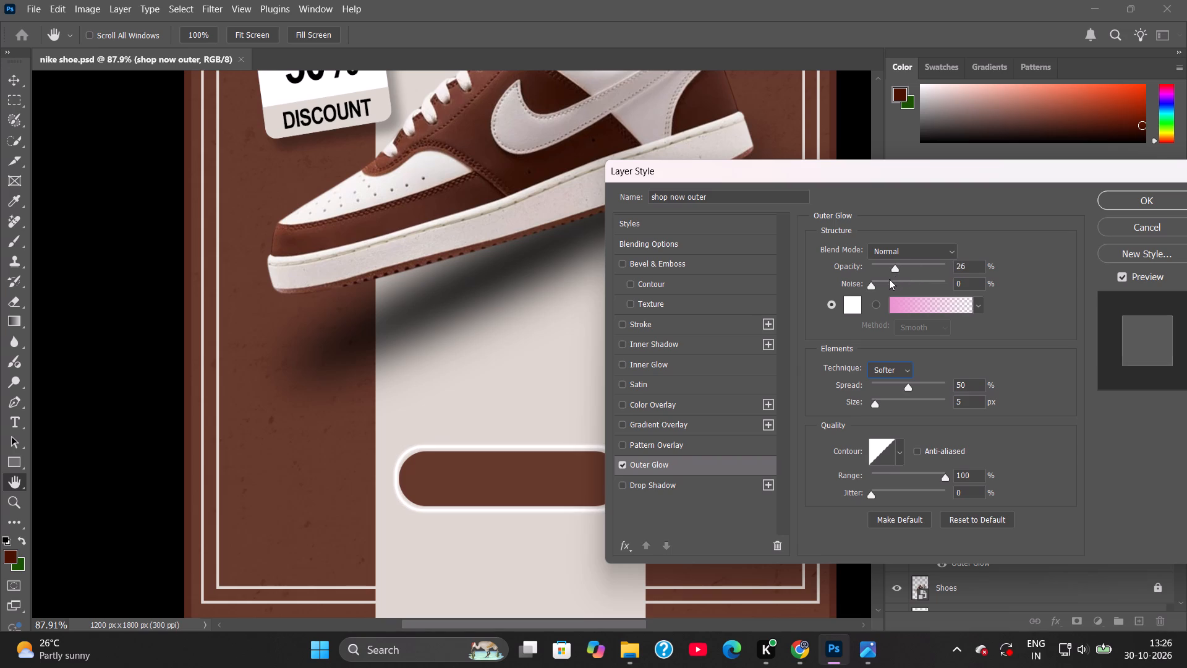
left_click_drag(889, 279, 908, 278)
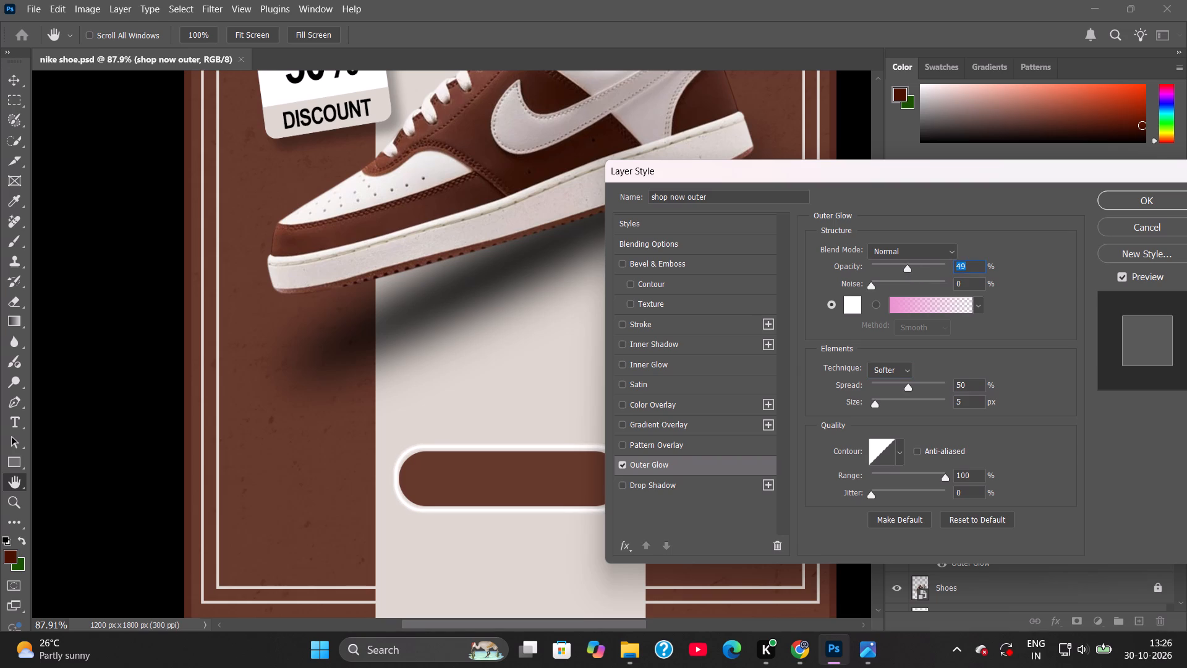
type("50")
left_click(908, 387)
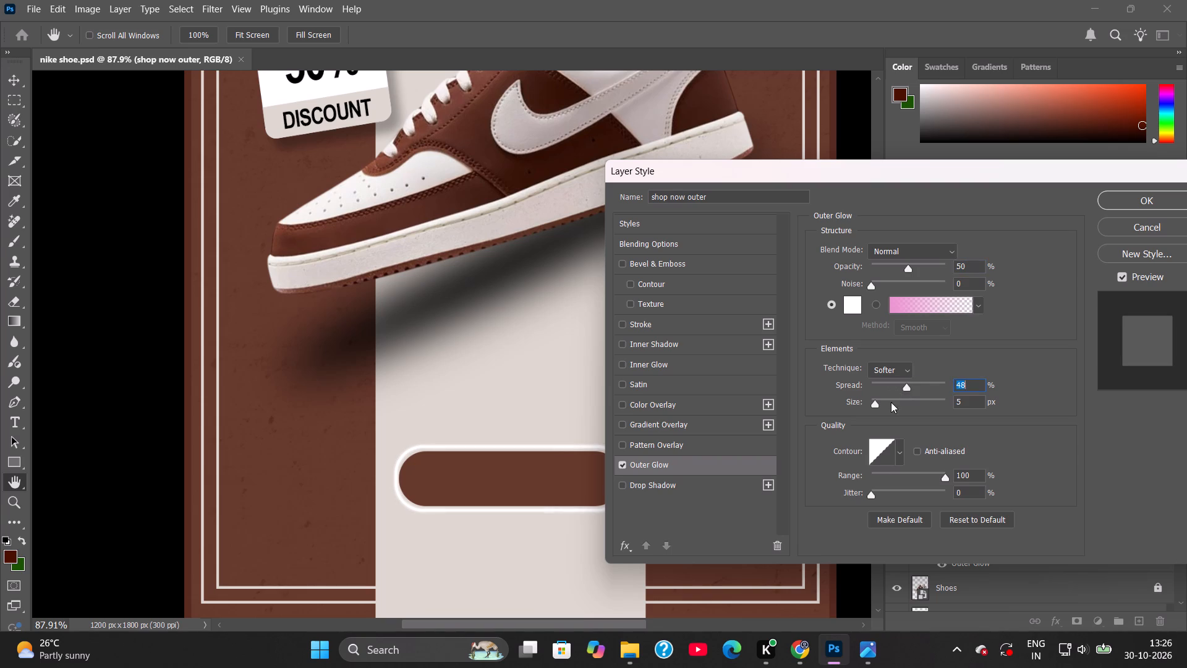
left_click(1140, 197)
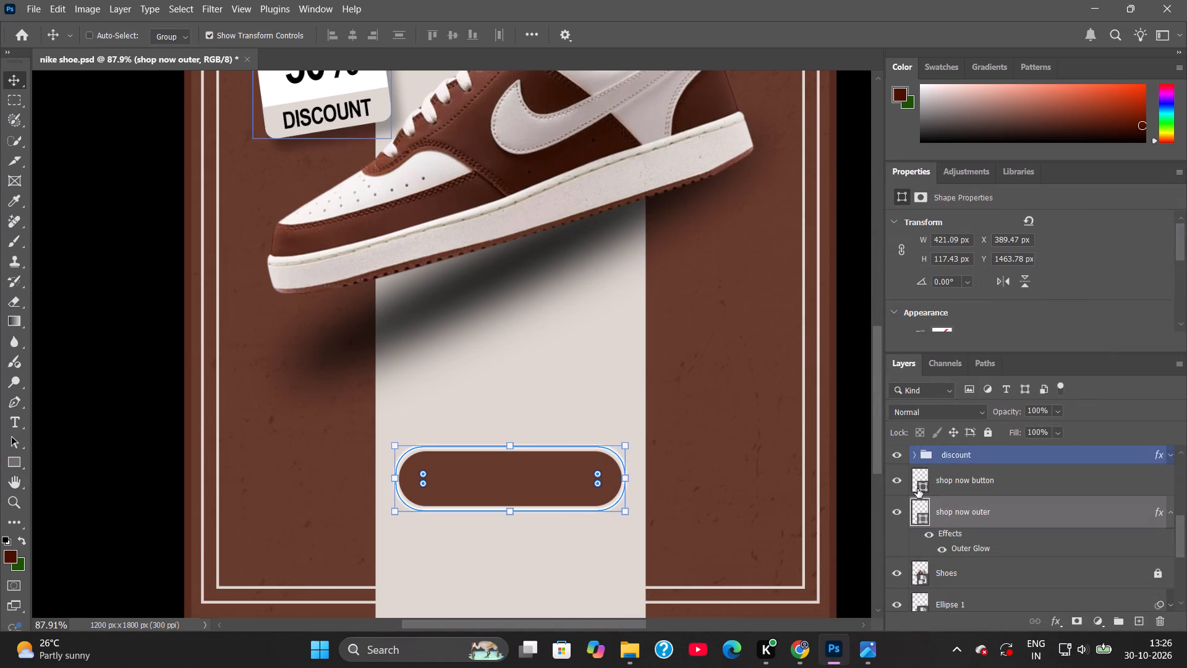
Select the Shoes layer to clear the button outline's selection, and save the poster.
left_click(969, 580)
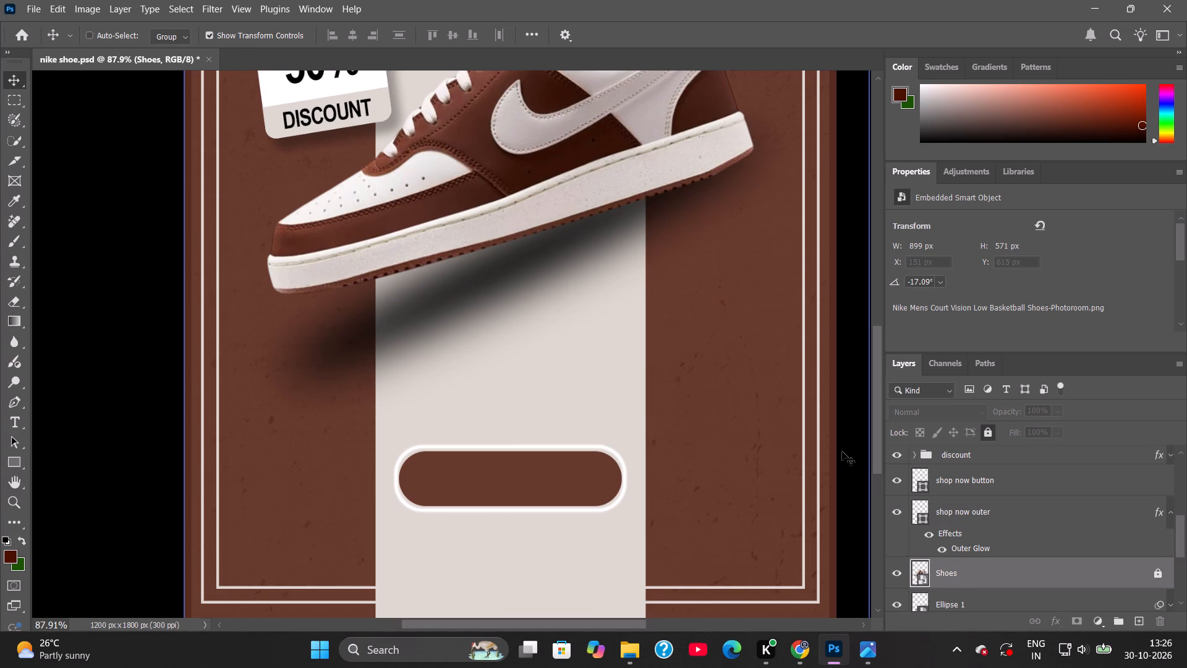
left_click(694, 531)
key("ctrl+s")
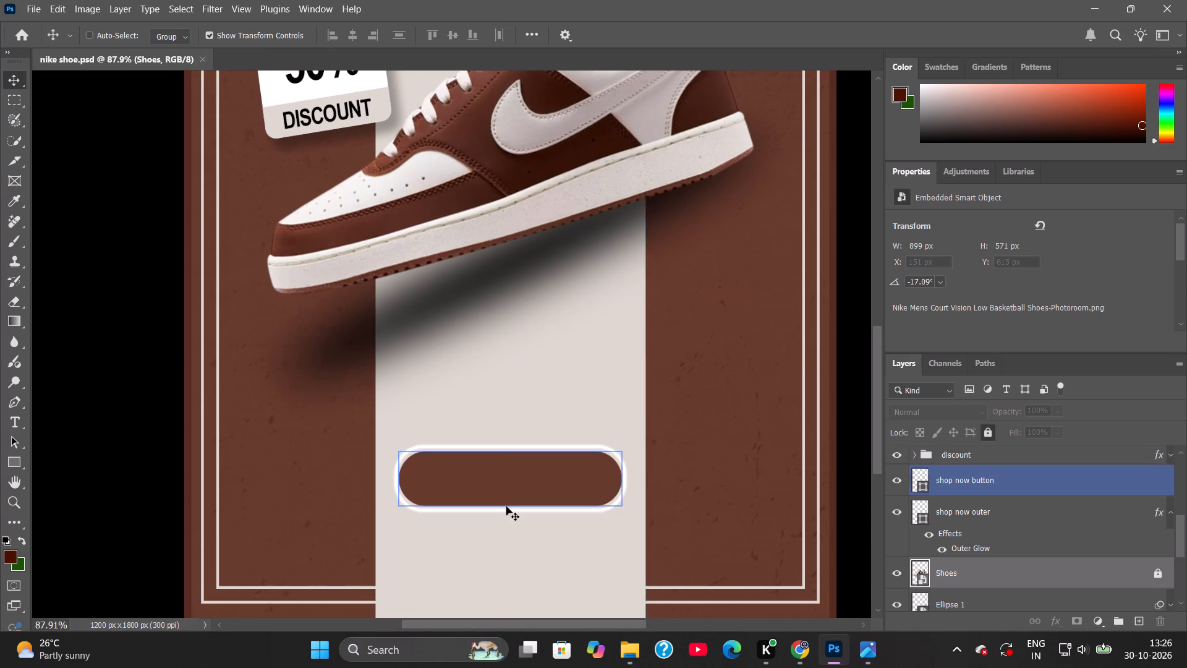
Transform the shop now outer outline to about 99.4% width and 94.9% height, with a slight tilt, around the brown button.
scroll(506, 507, "up", 7, "alt")
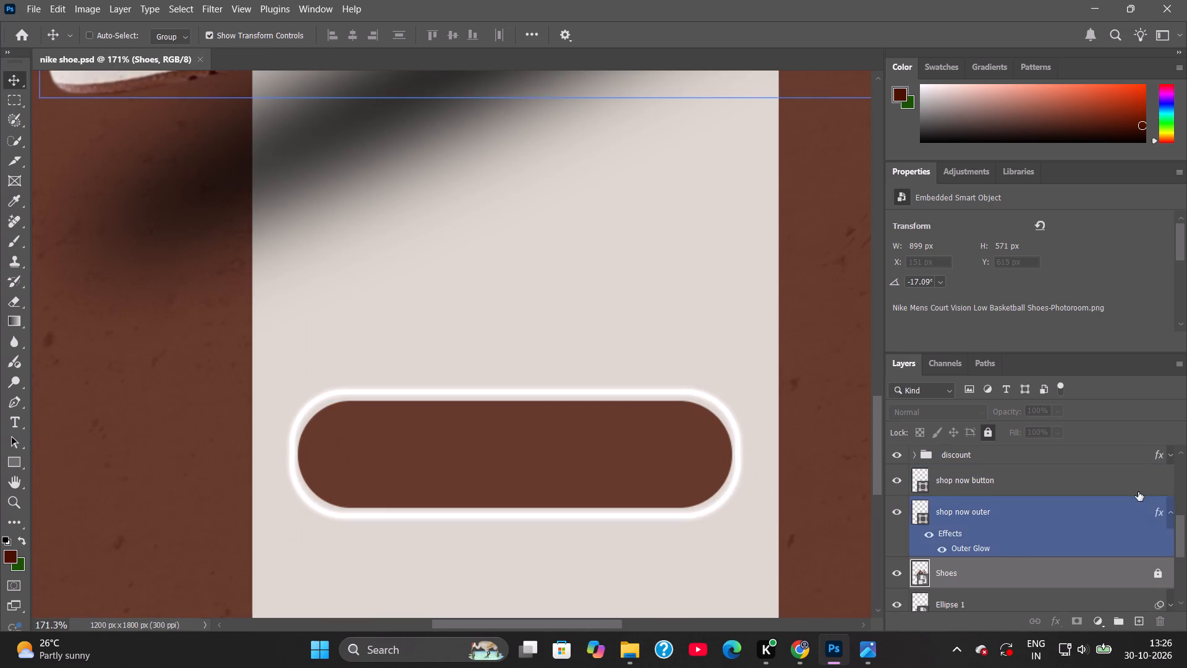
left_click(1167, 514)
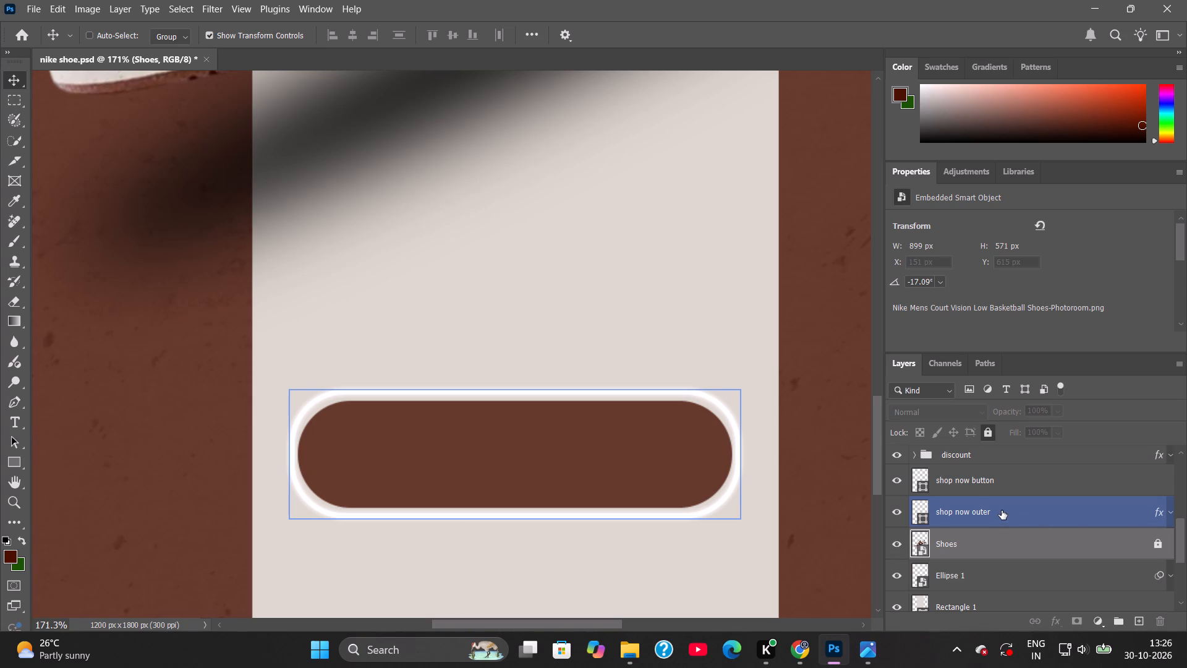
left_click(1002, 510)
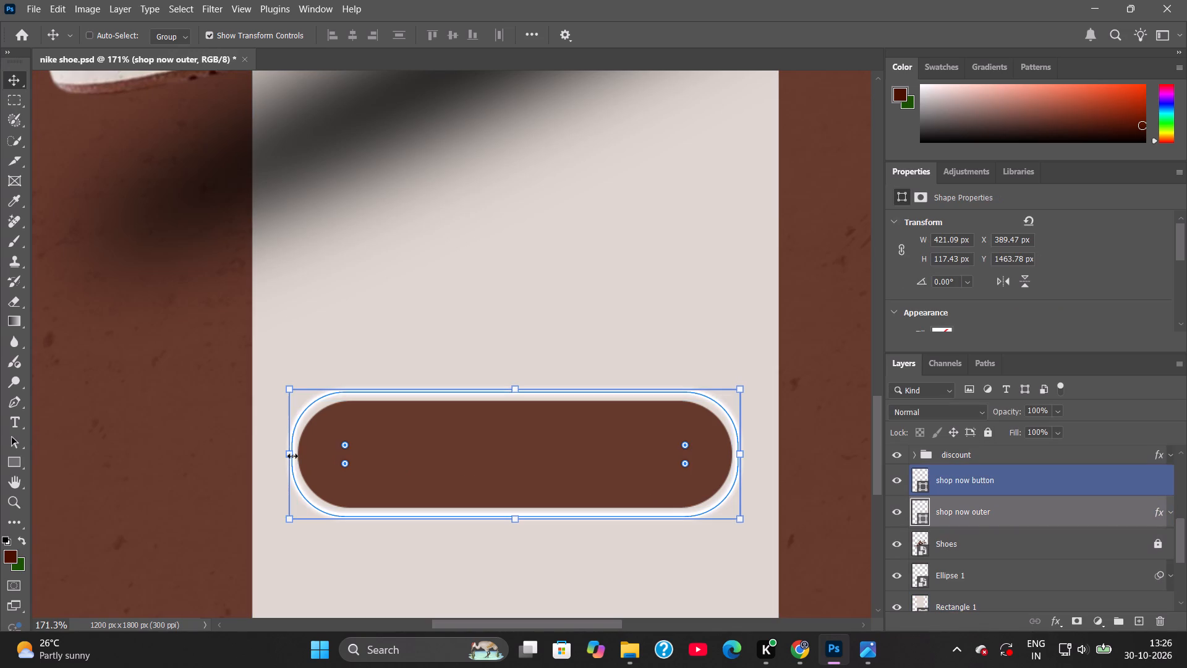
left_click(291, 456)
left_click(288, 456)
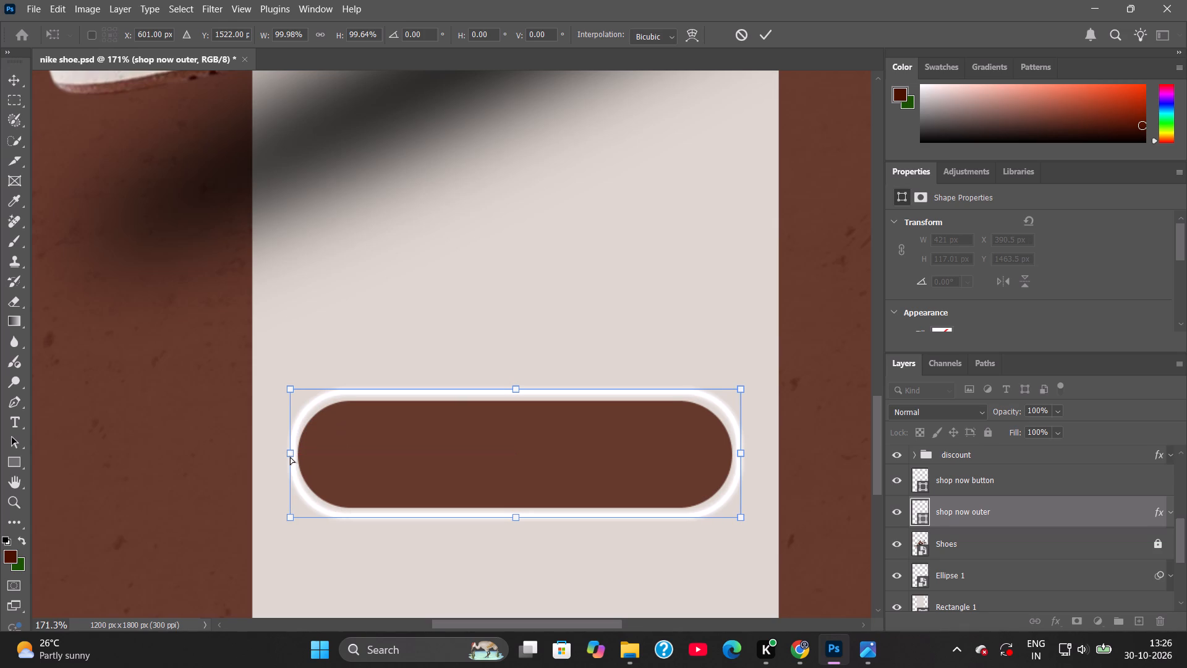
left_click(289, 455, "ctrl")
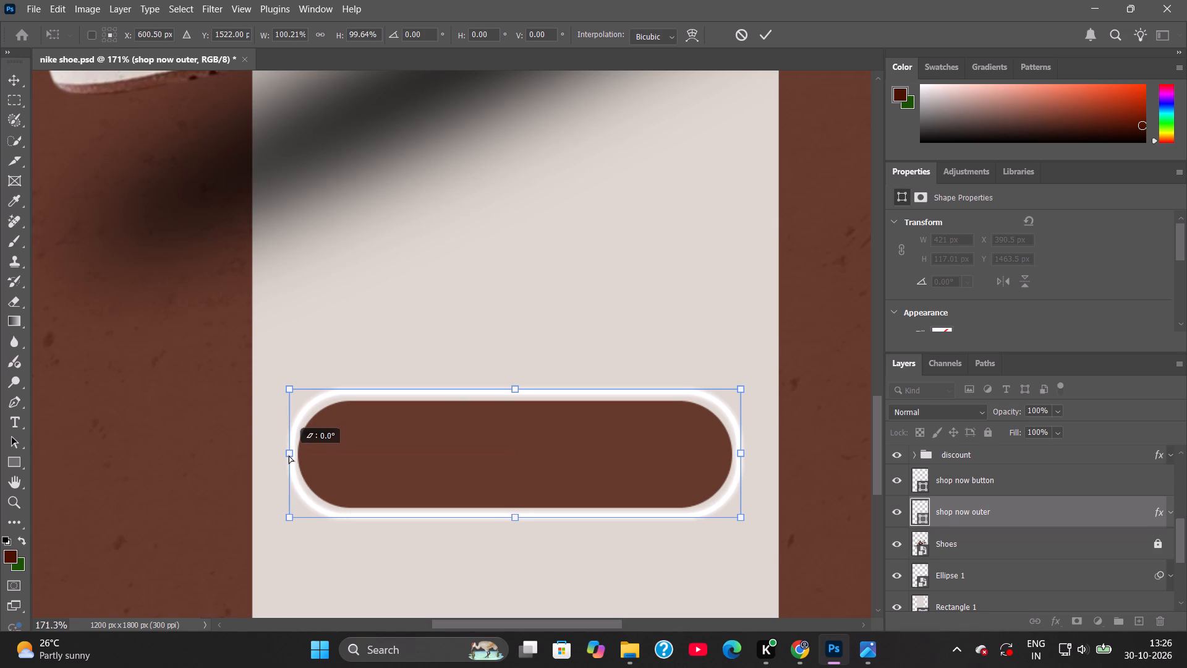
left_click(742, 452, "ctrl")
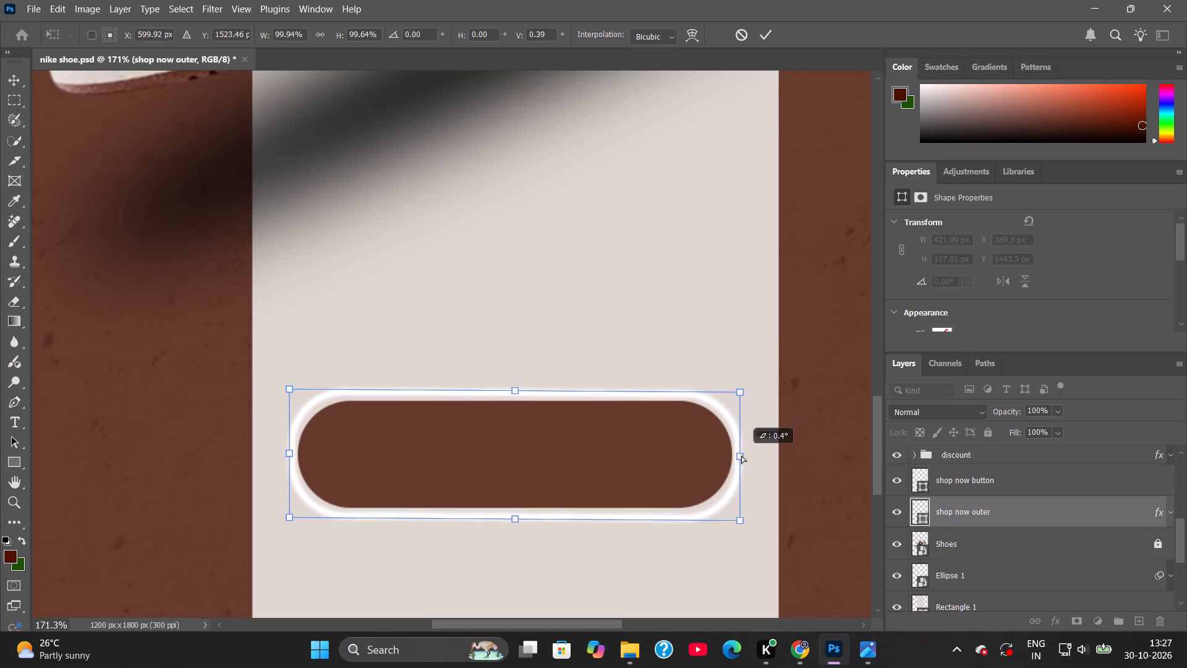
left_click(514, 517, "ctrl")
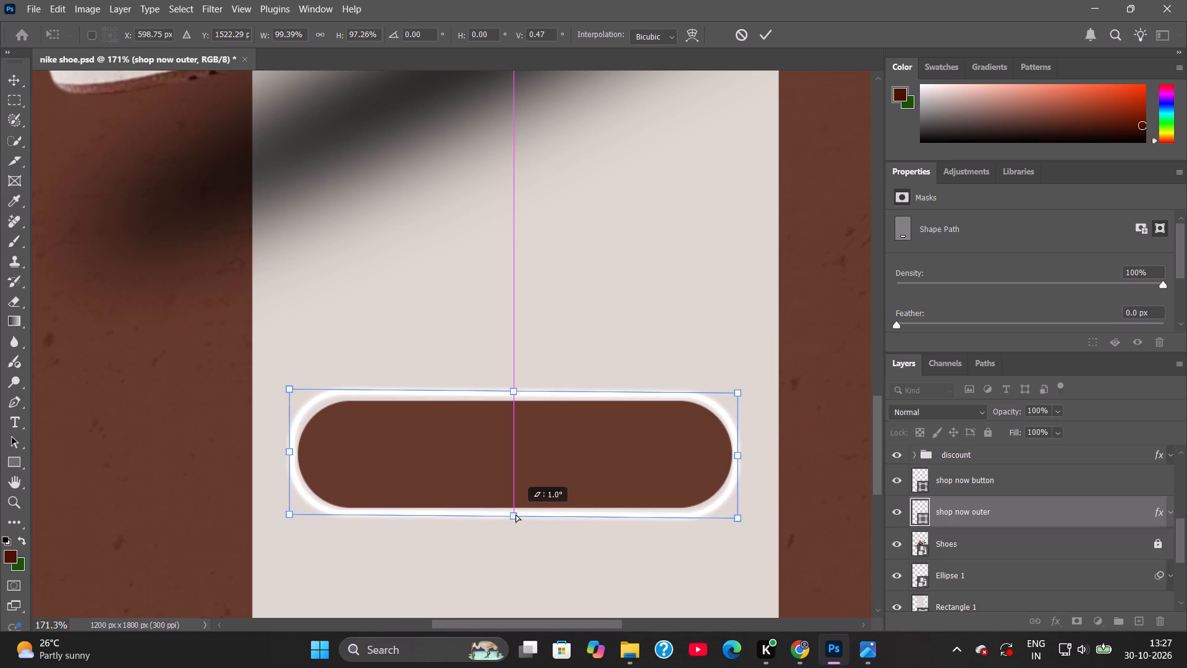
left_click(514, 391, "ctrl")
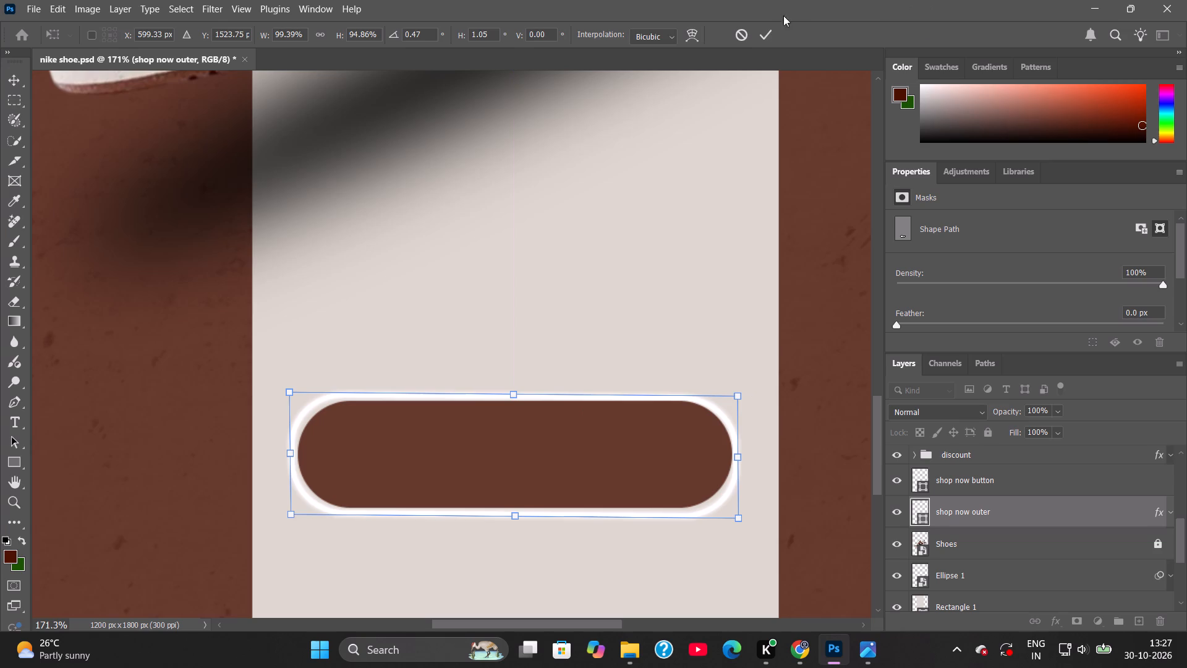
left_click(762, 28)
Switch the selection to the Shoes layer and save the poster with the resized outline.
left_click(971, 553)
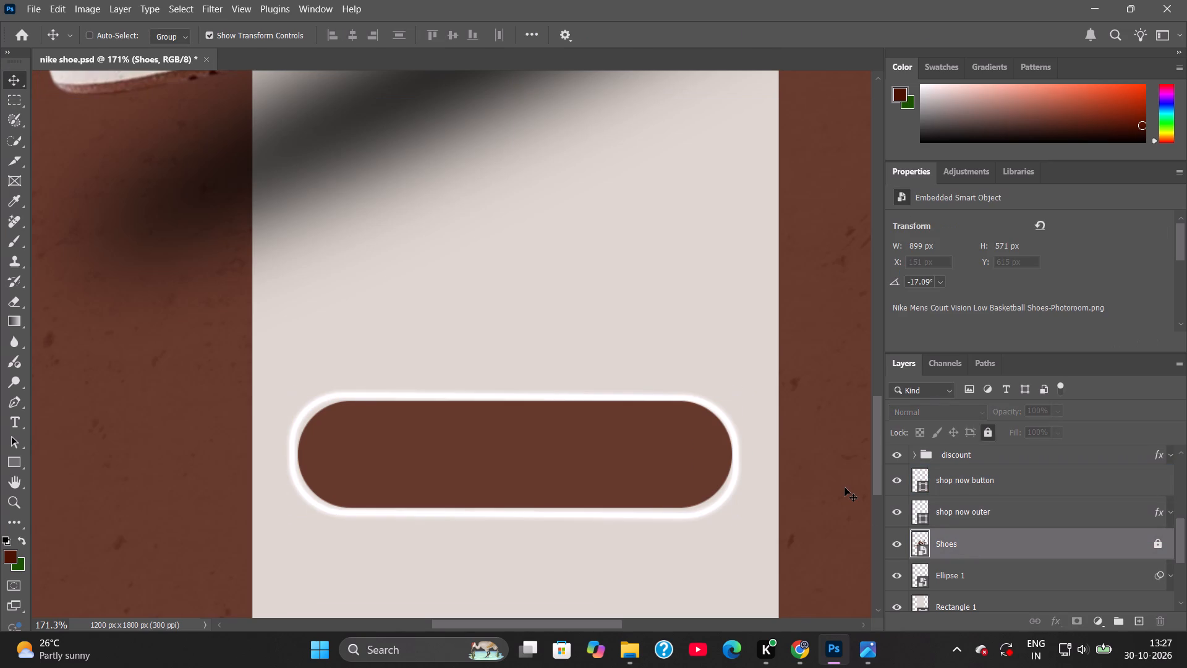
key("ctrl+s")
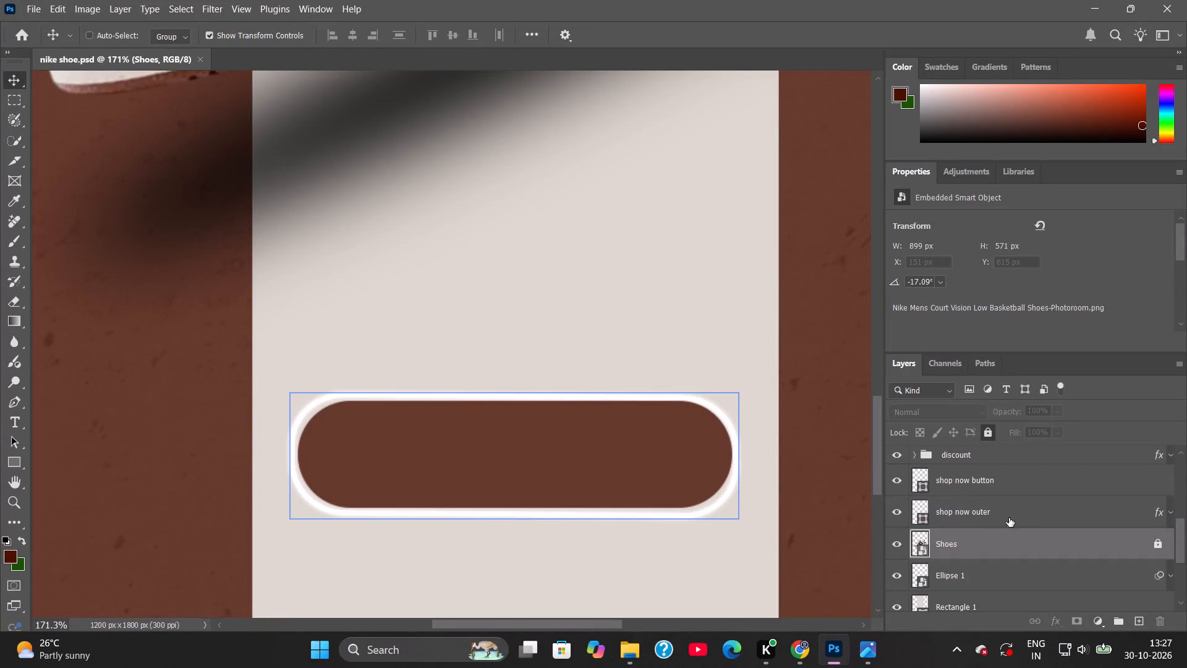
Lower the opacity of Rectangle 1, the beige vertical band behind the shoe, to 55%.
scroll(1006, 525, "down", 3)
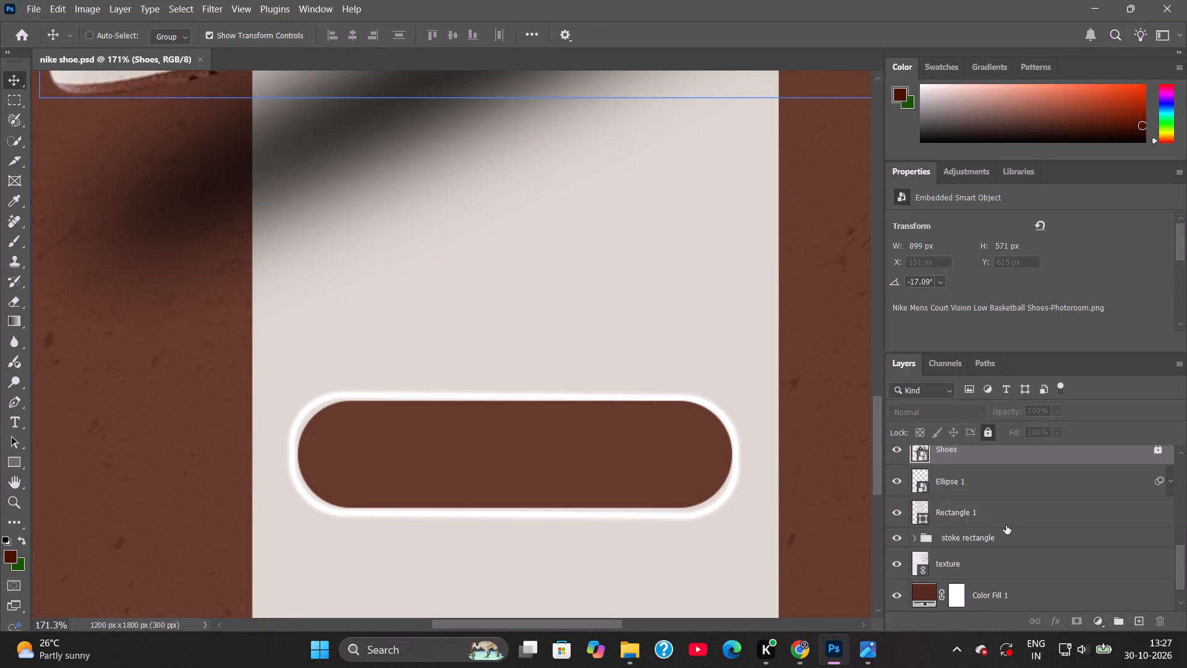
left_click(1006, 525)
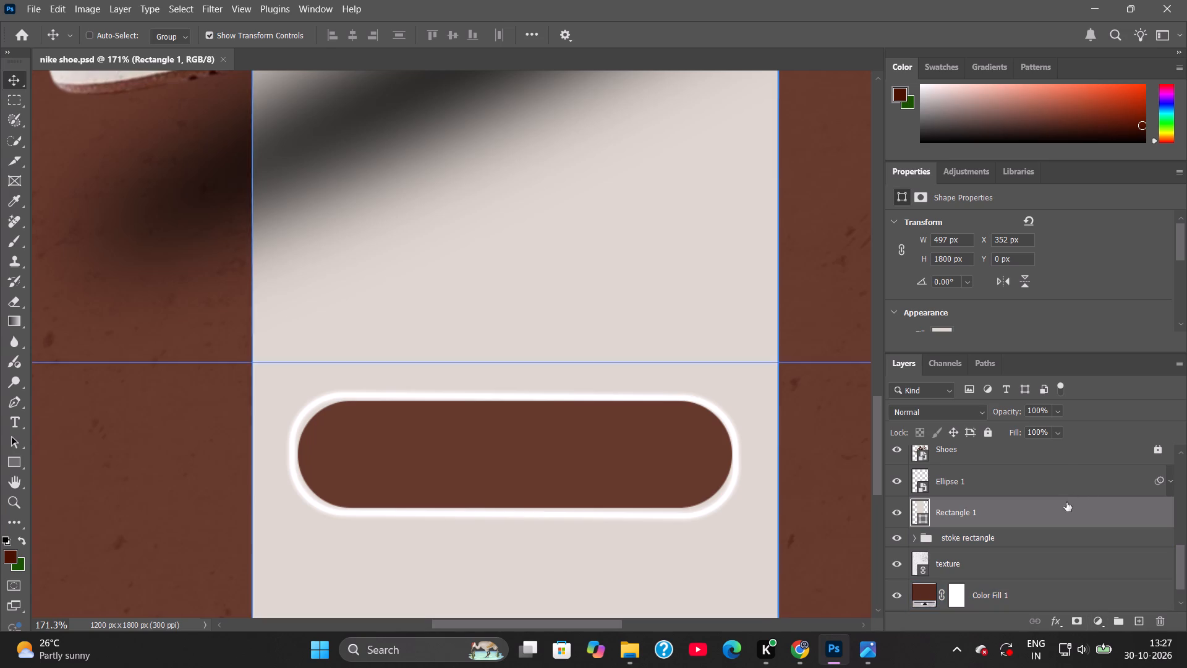
left_click(1058, 414)
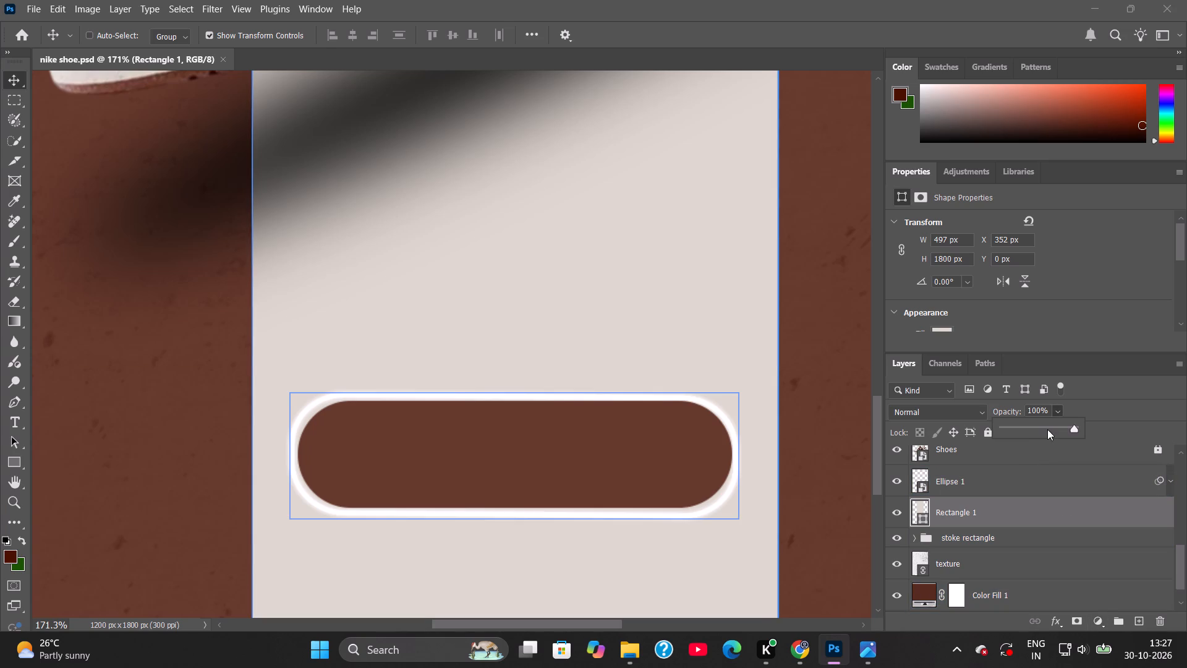
left_click(1043, 429)
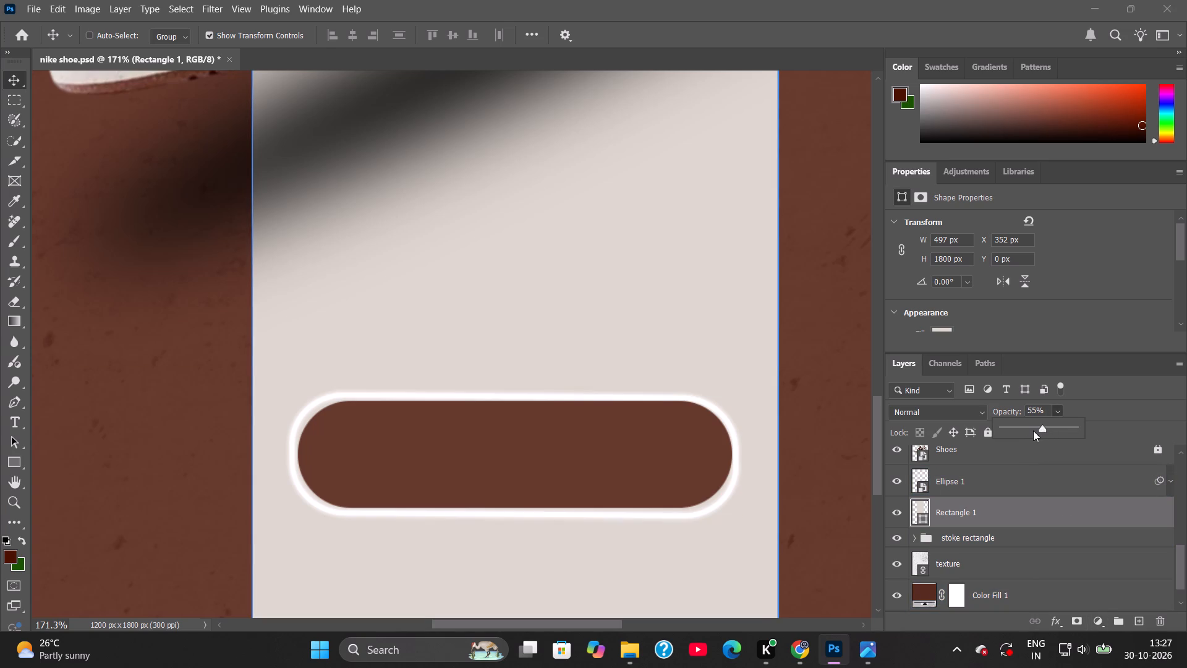
left_click(1106, 409)
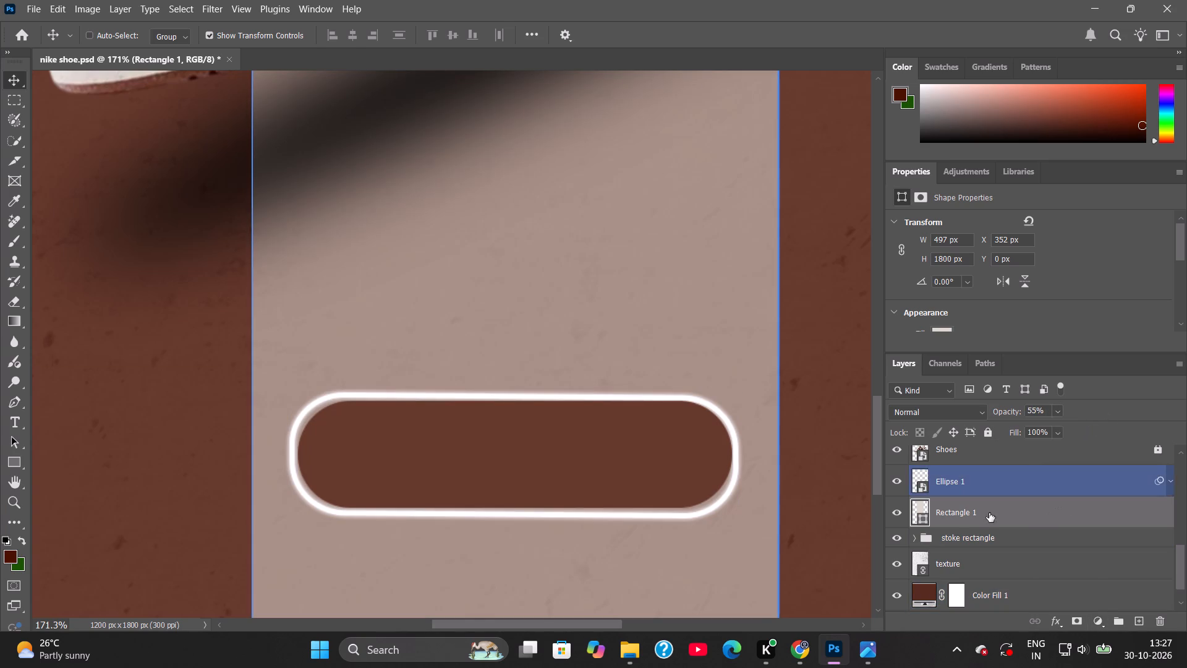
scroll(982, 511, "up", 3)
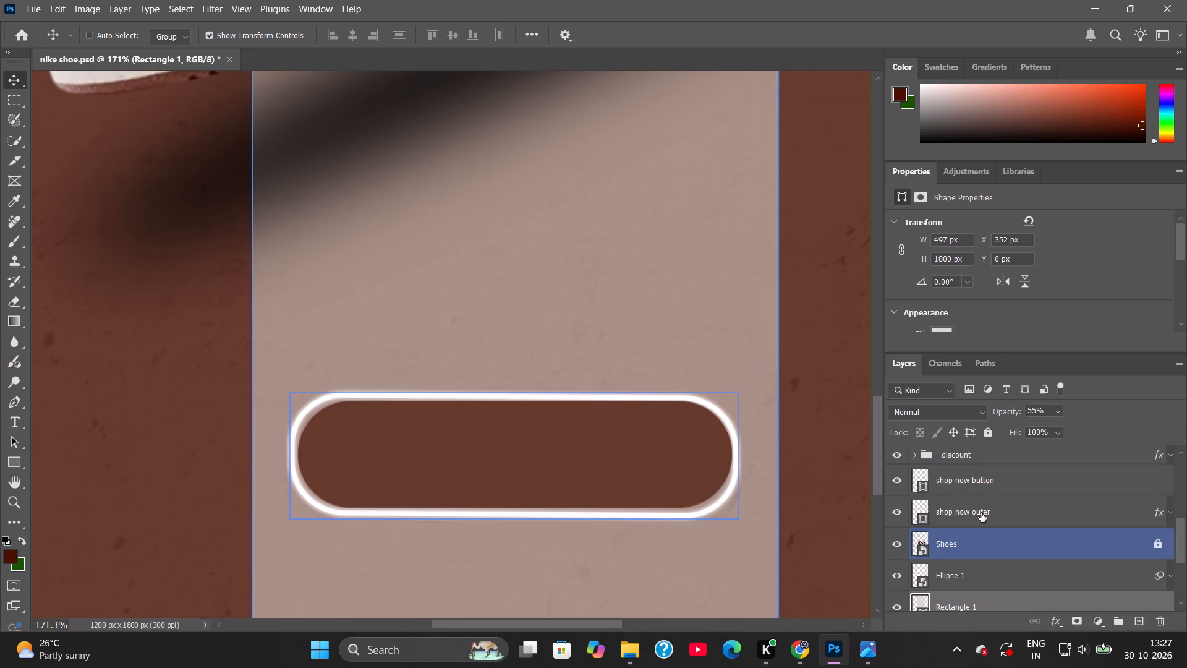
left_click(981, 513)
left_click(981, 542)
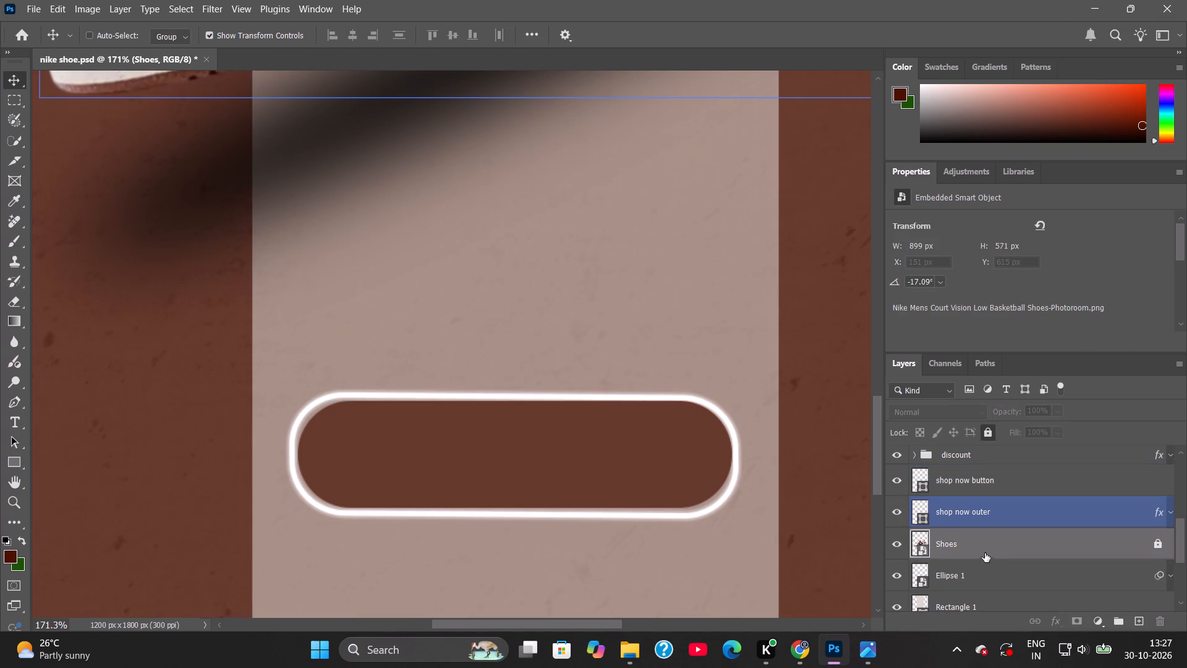
Enlarge the shop now outer outline to about 102.35% width and height around the brown button, and set its rotation to 0°.
left_click(989, 514)
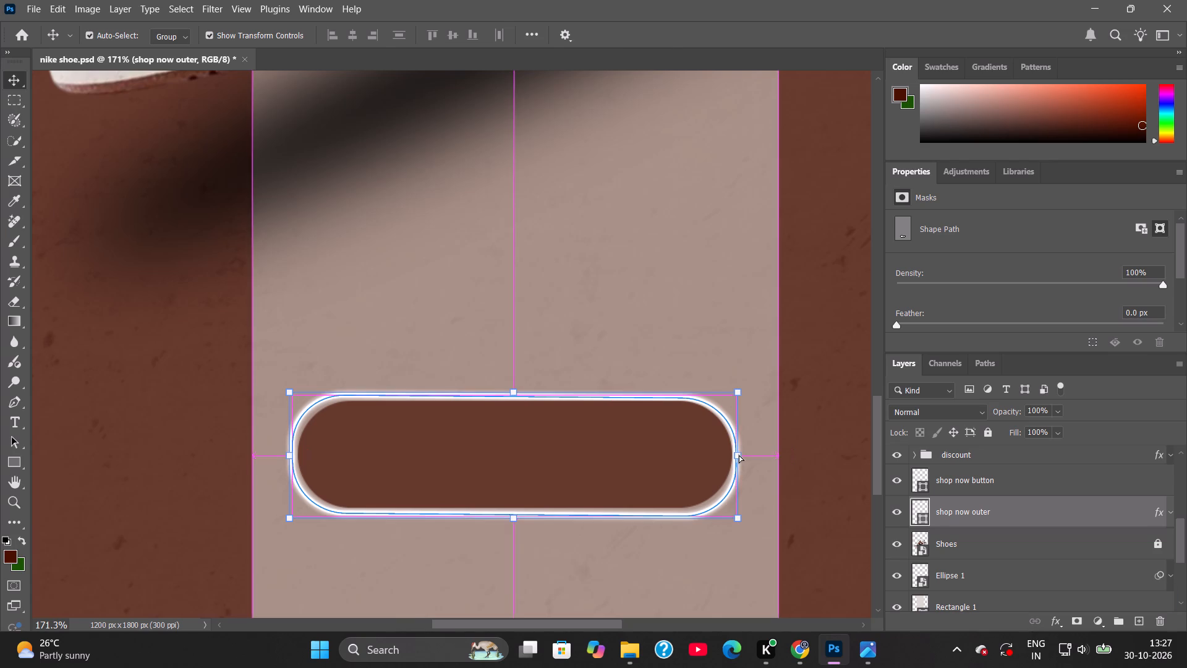
left_click(739, 455, "ctrl")
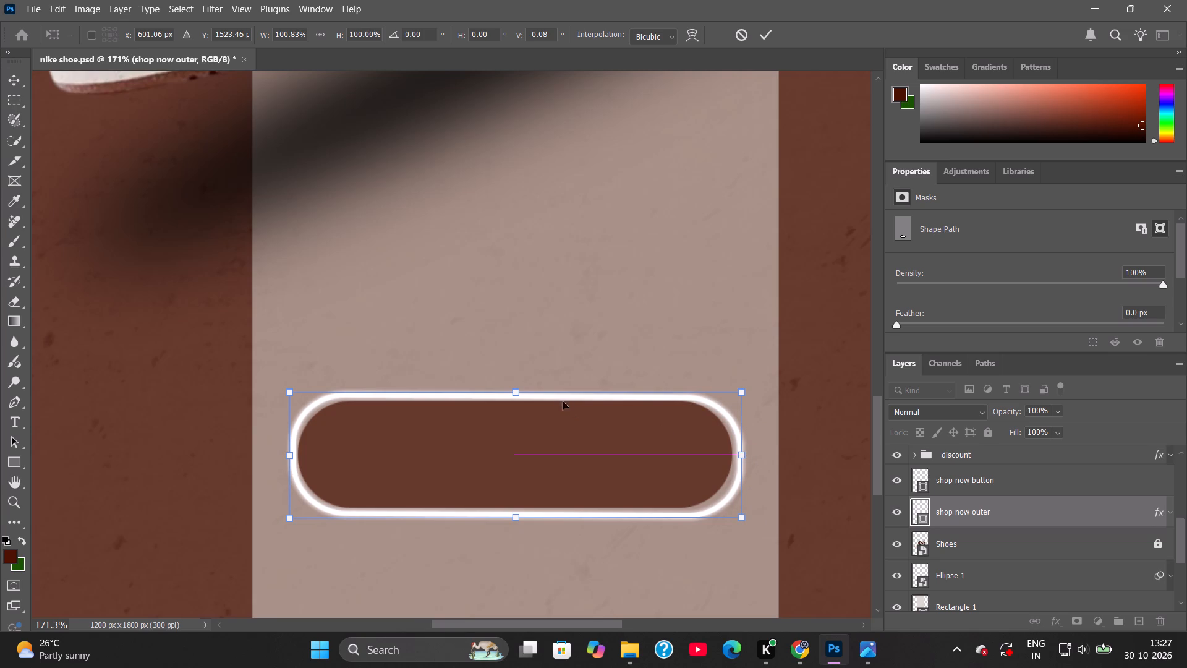
left_click(515, 391, "ctrl")
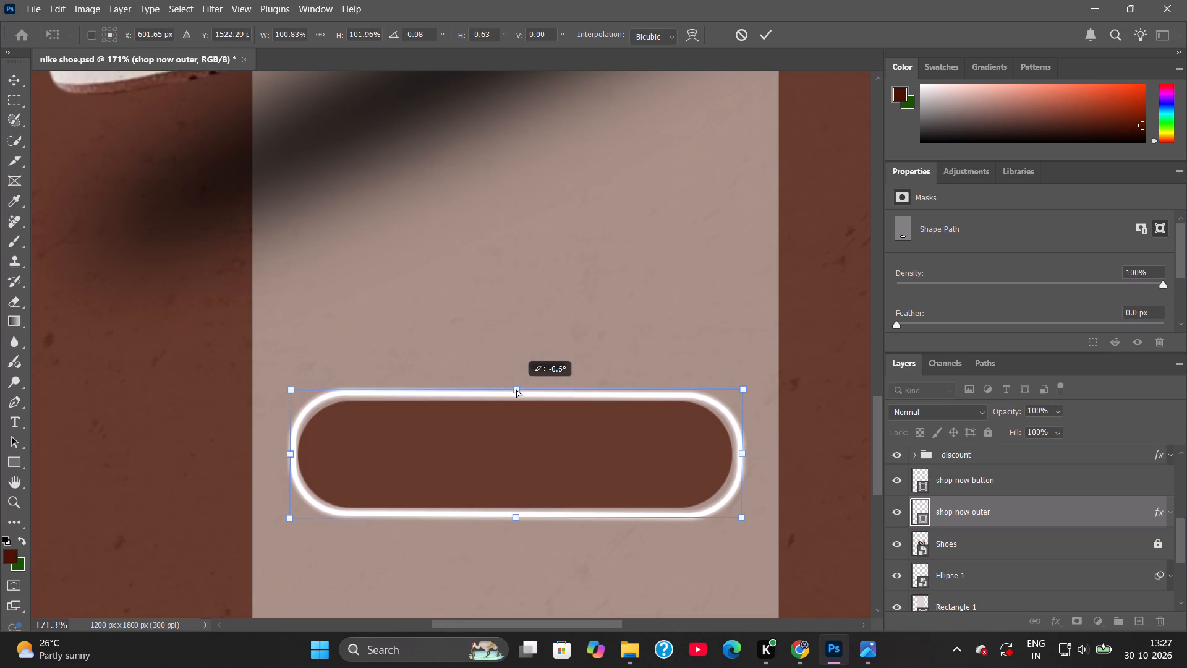
left_click(518, 515, "ctrl")
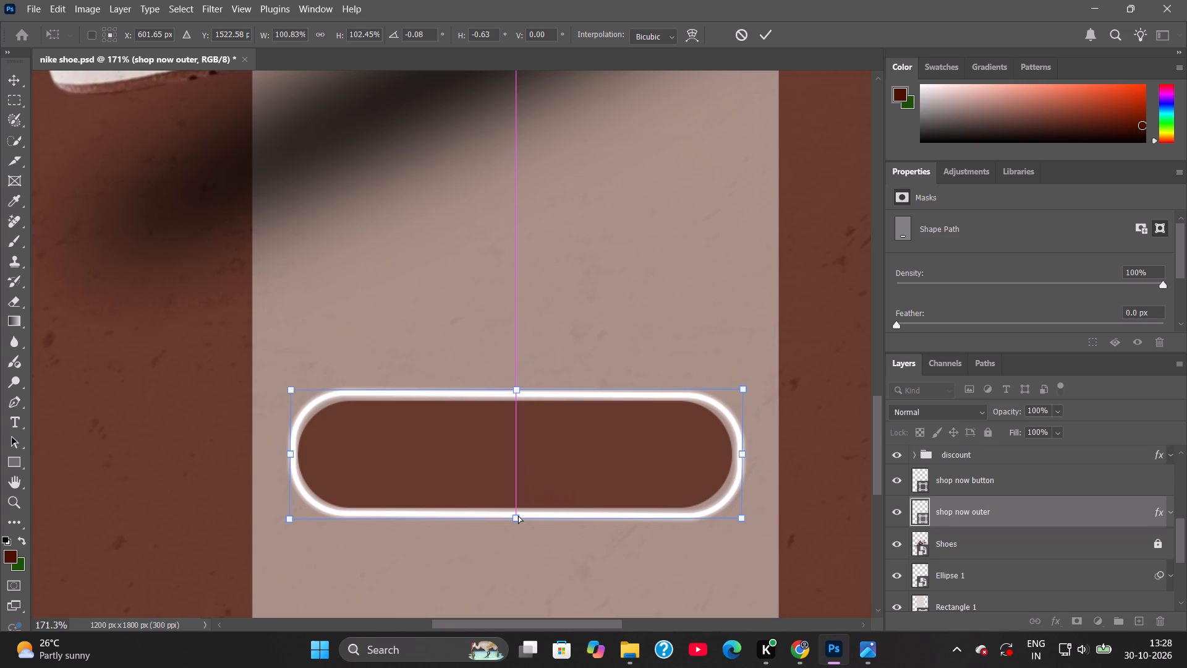
left_click_drag(291, 452, 287, 450, "ctrl")
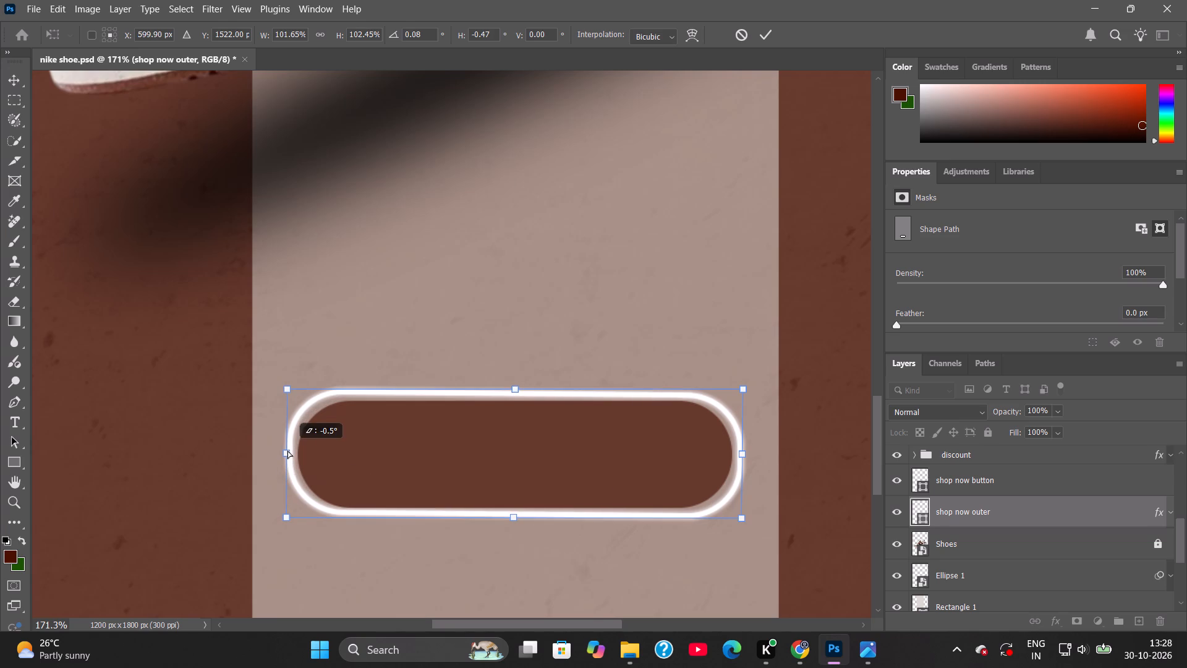
left_click_drag(287, 450, 291, 454, "ctrl")
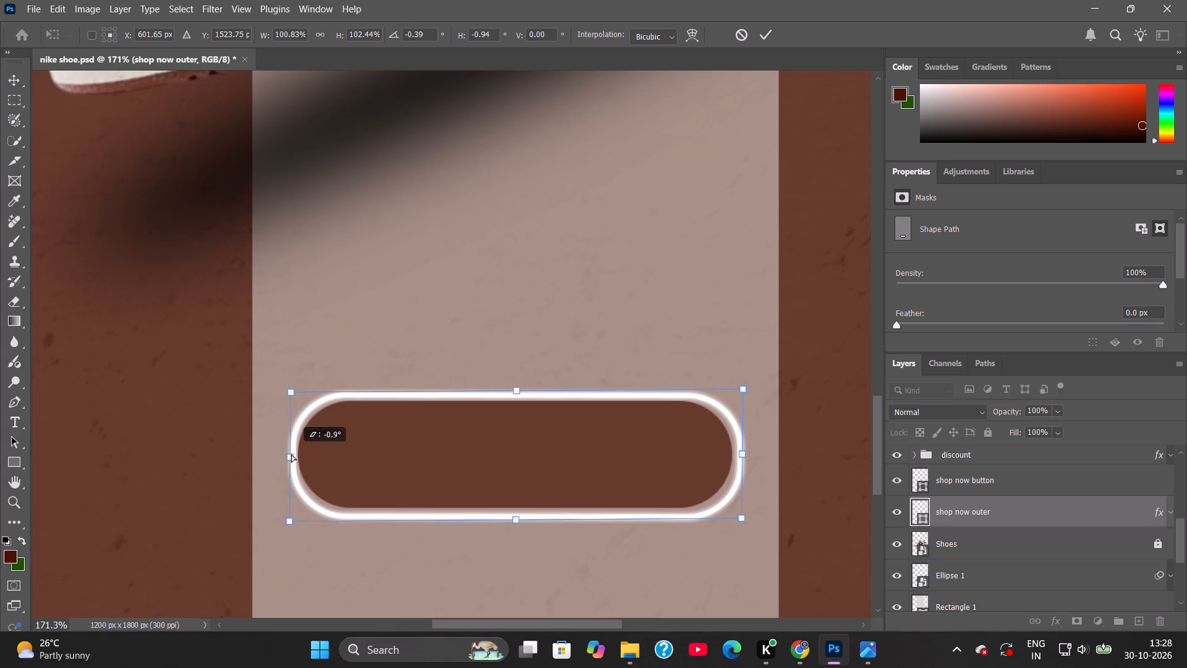
left_click_drag(291, 454, 282, 456, "ctrl")
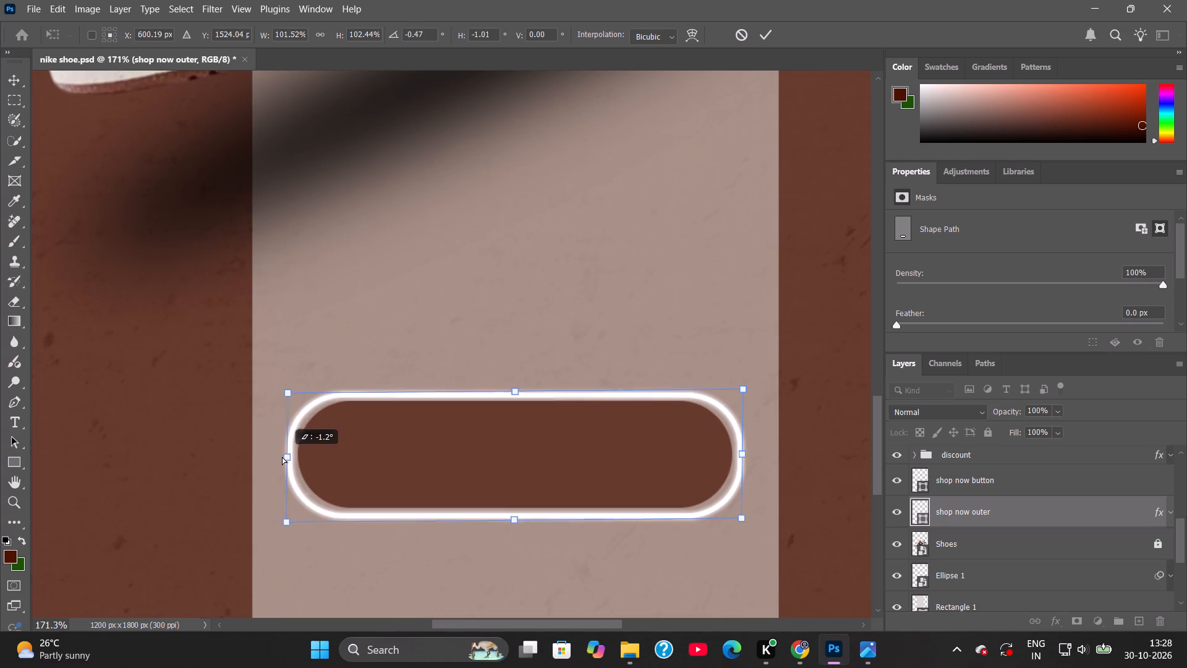
left_click_drag(282, 456, 293, 454, "ctrl")
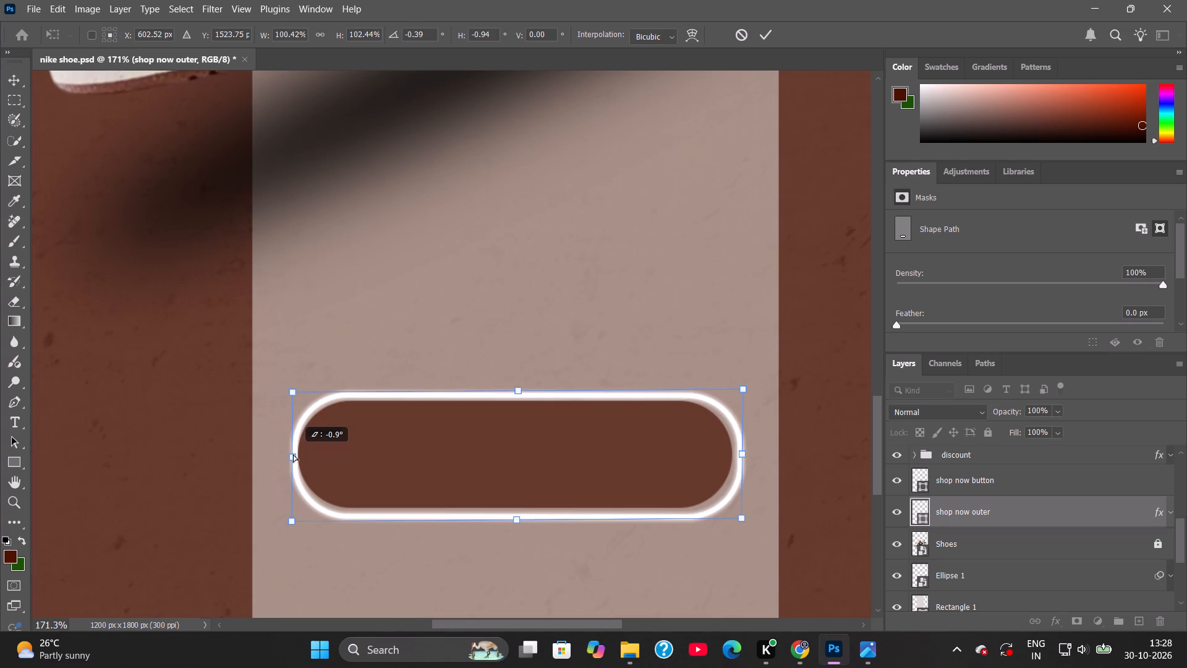
left_click_drag(293, 454, 284, 453, "ctrl")
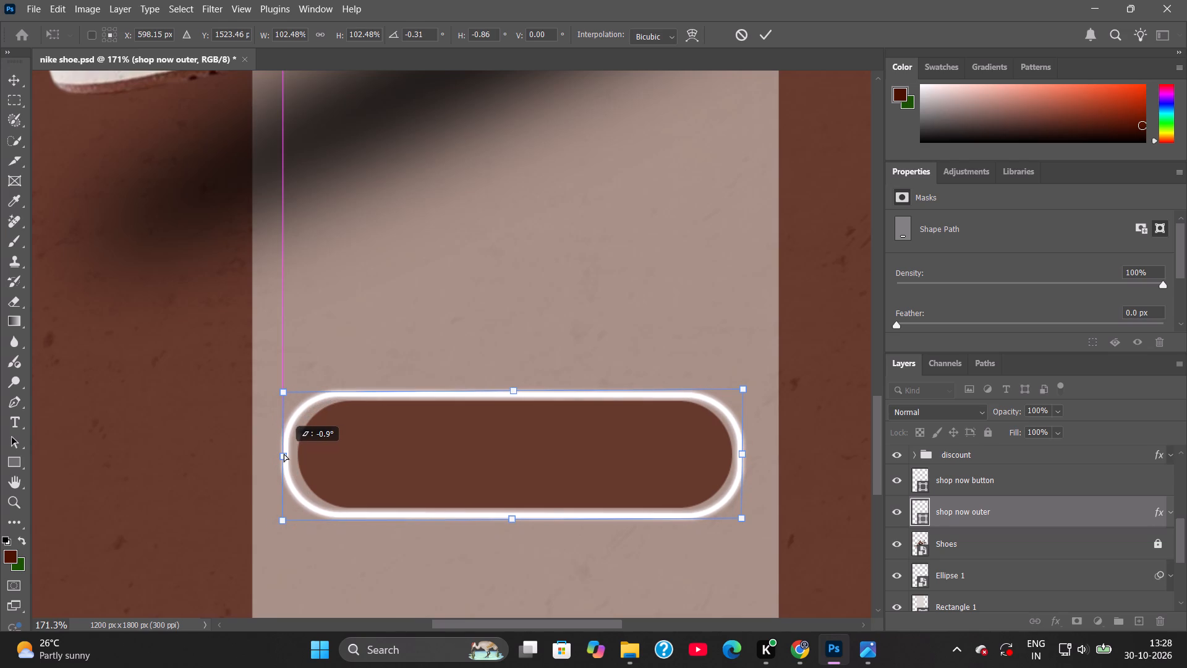
left_click_drag(284, 453, 284, 455, "ctrl")
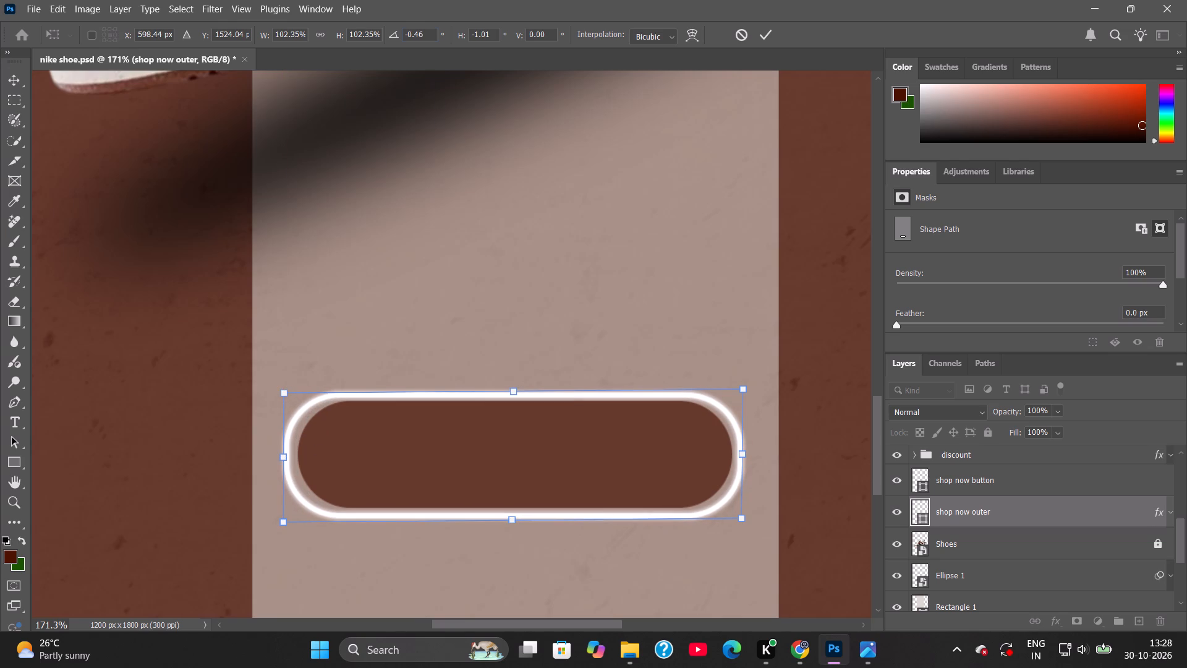
left_click(426, 35)
key("ctrl+a")
key("0")
key("Return")
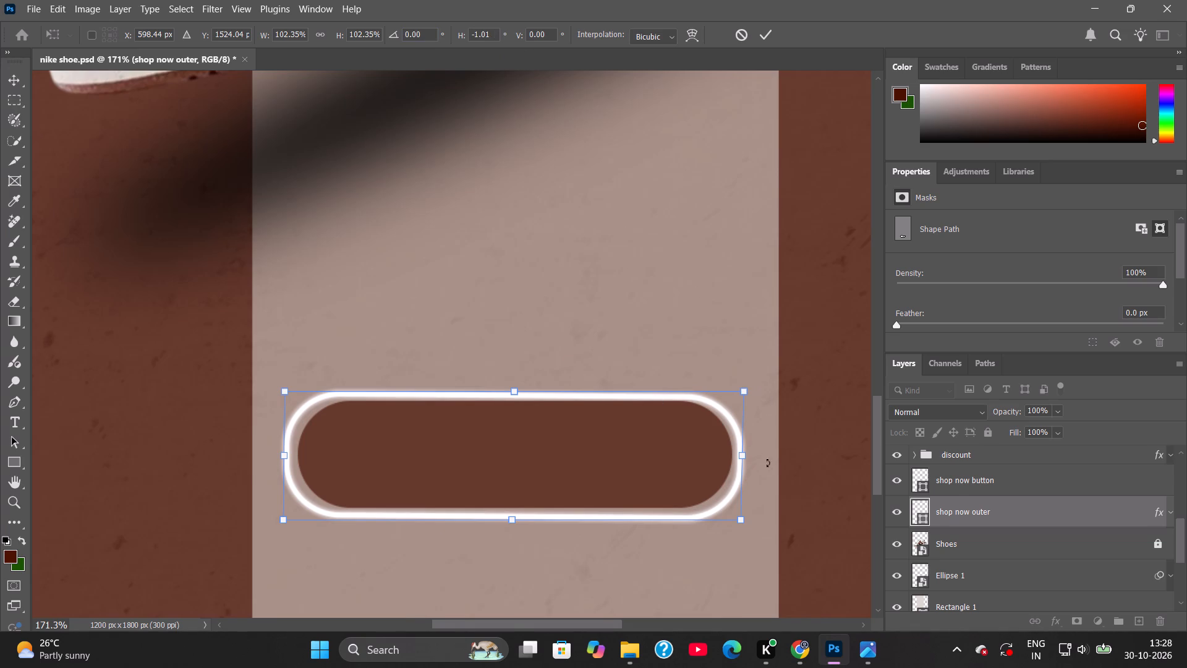
Refine the outline's transform to about 101% width and 103.9% height at 0° rotation, apply it, and select the Shoes layer.
left_click(515, 388)
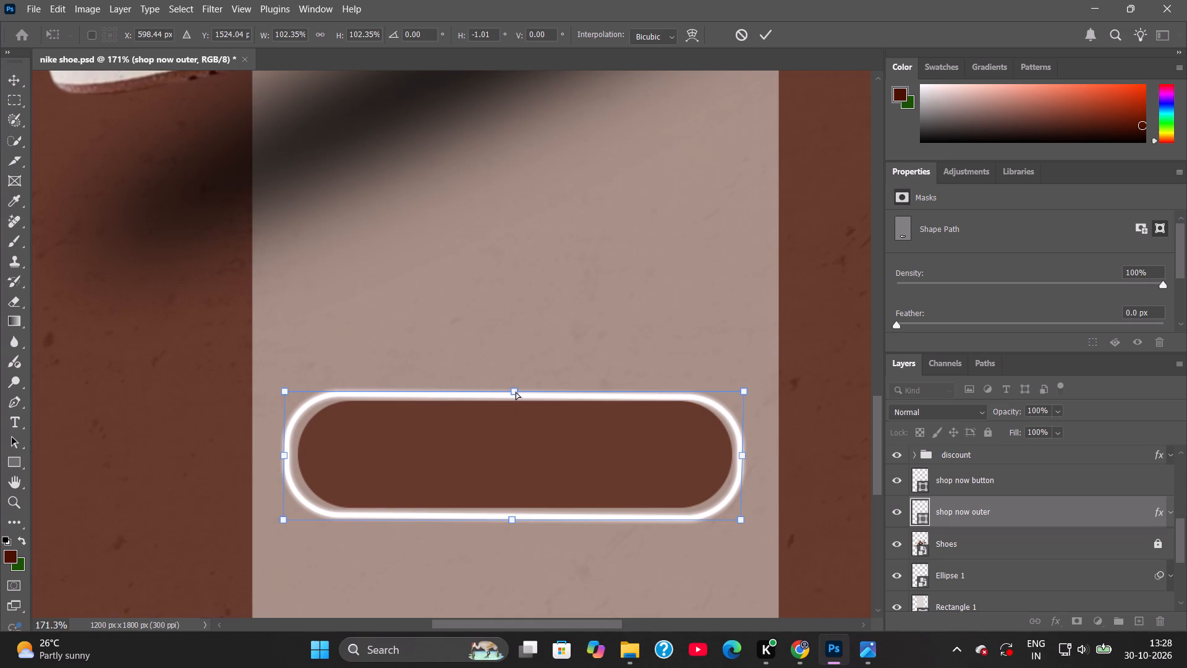
left_click(516, 392, "ctrl")
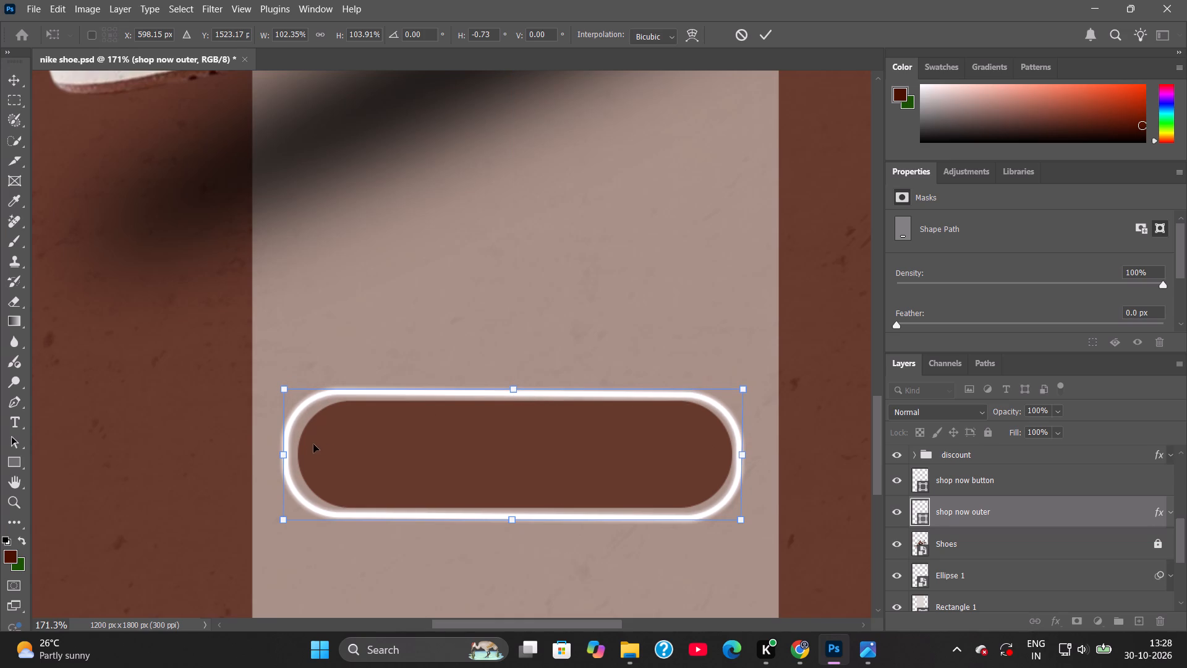
left_click_drag(284, 454, 288, 454, "ctrl")
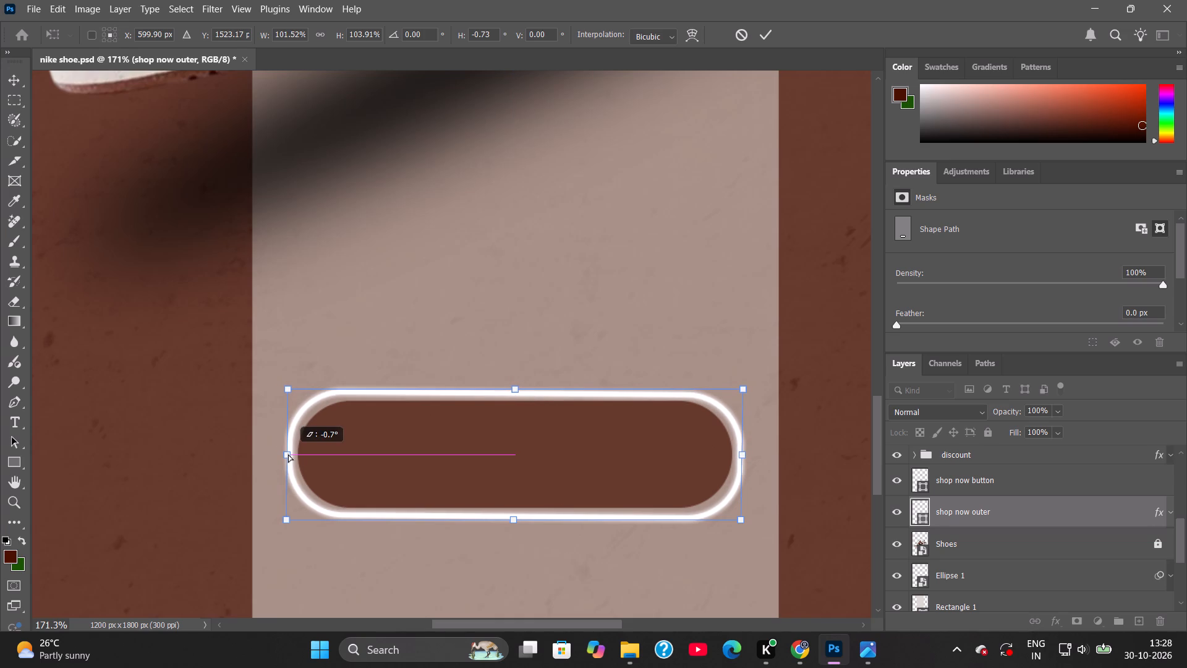
left_click_drag(288, 454, 291, 454, "ctrl")
left_click(741, 455, "ctrl")
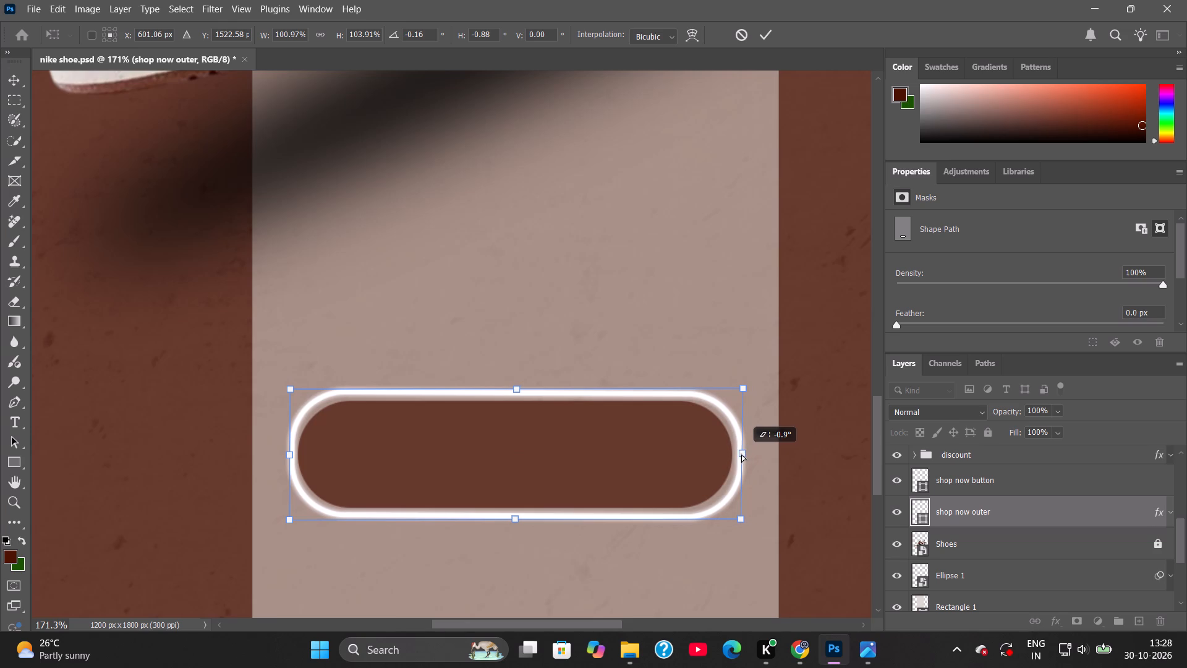
left_click(433, 31)
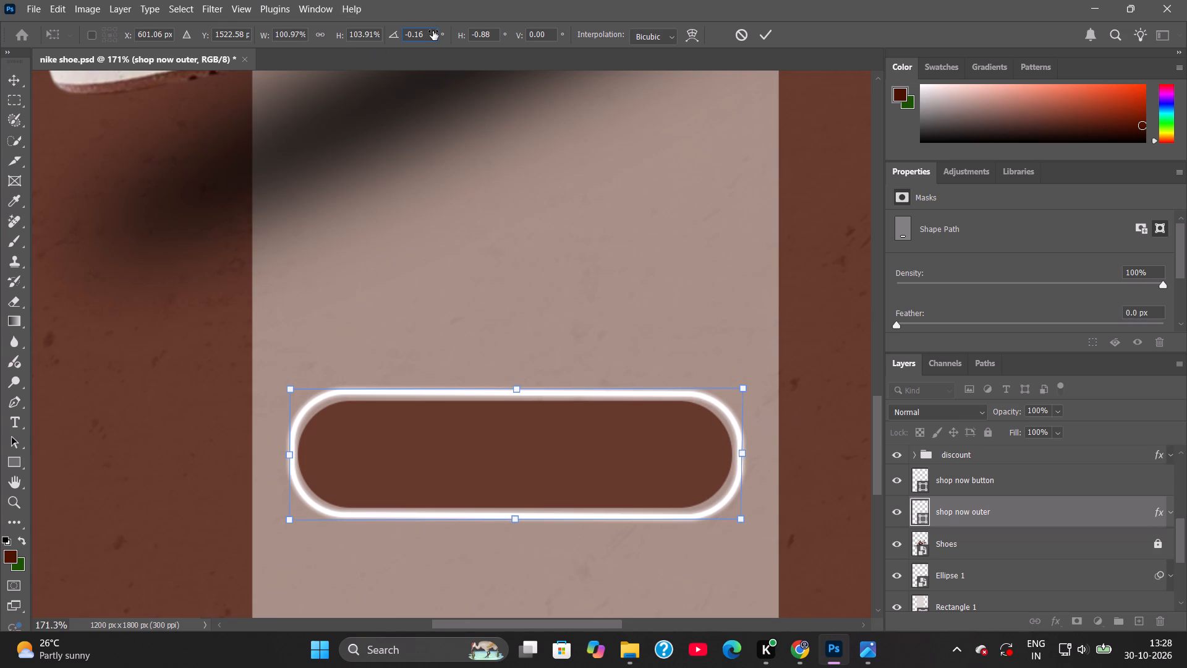
key("ctrl+a")
key("0")
key("Return")
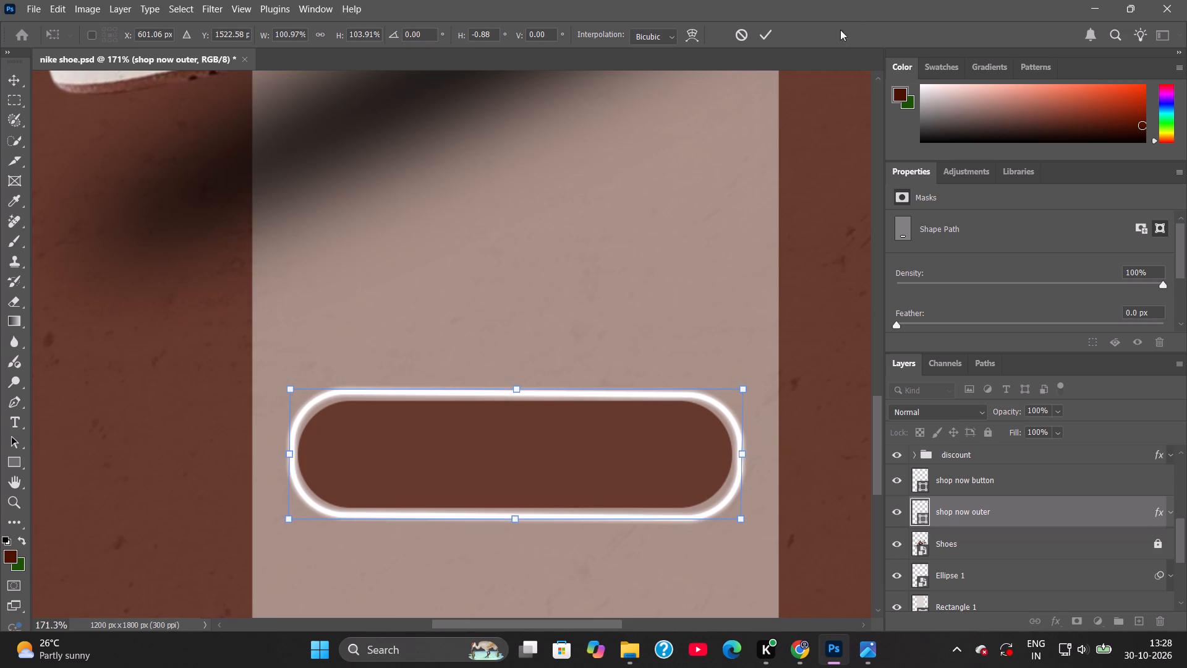
left_click(769, 36)
left_click(957, 549)
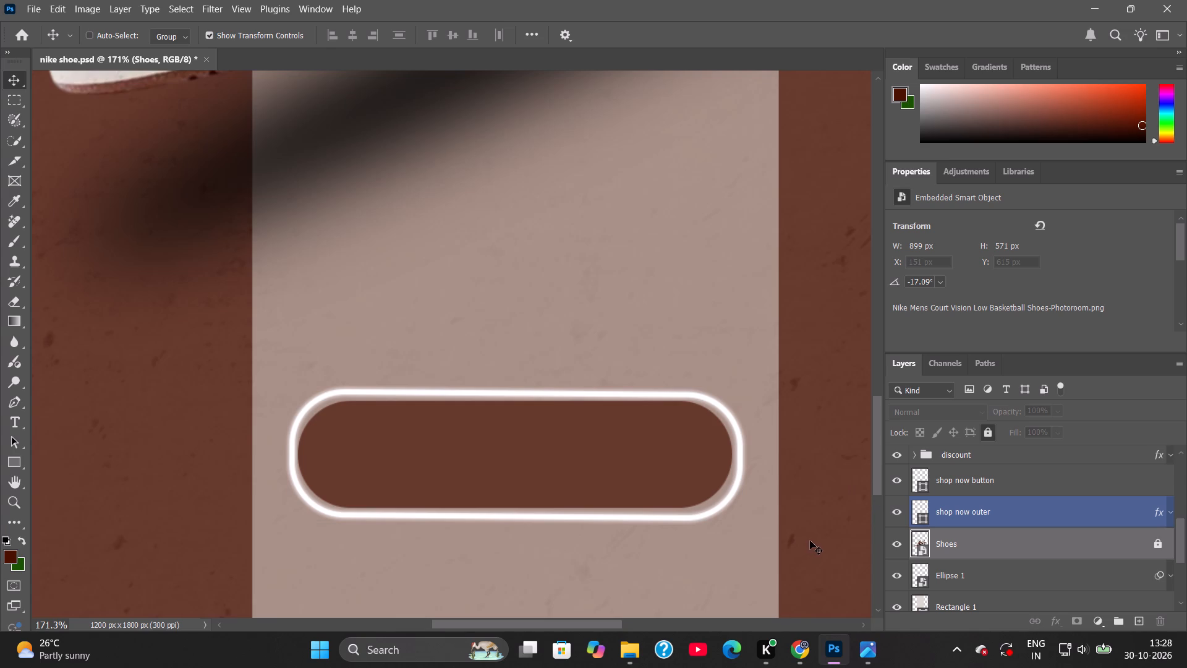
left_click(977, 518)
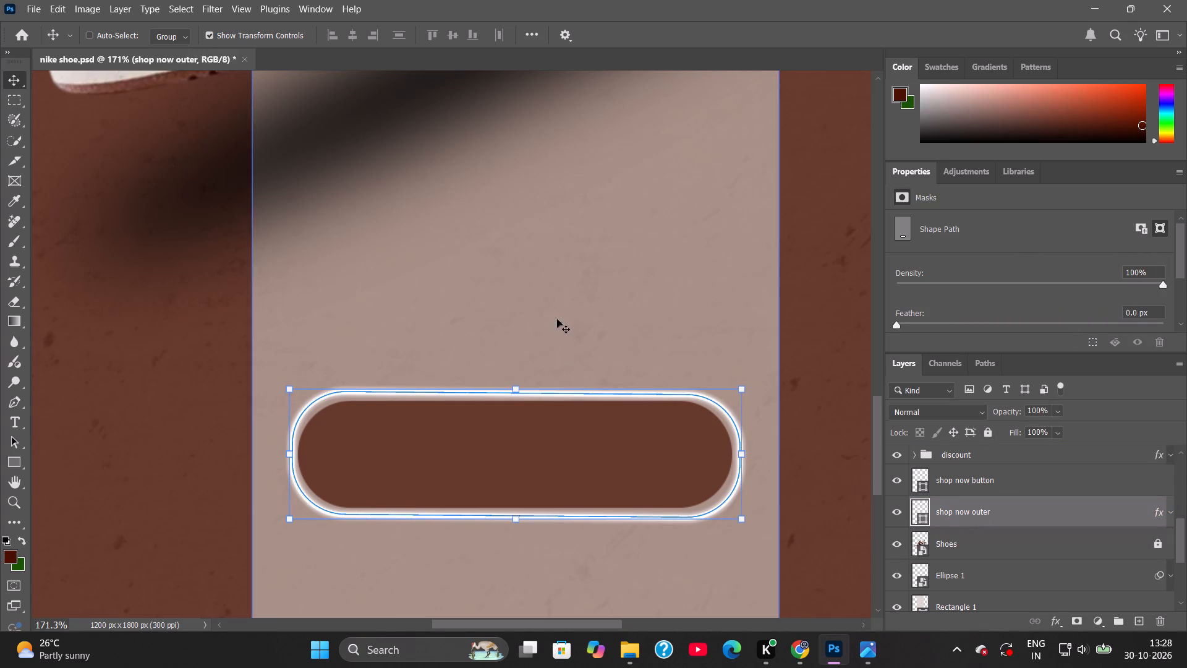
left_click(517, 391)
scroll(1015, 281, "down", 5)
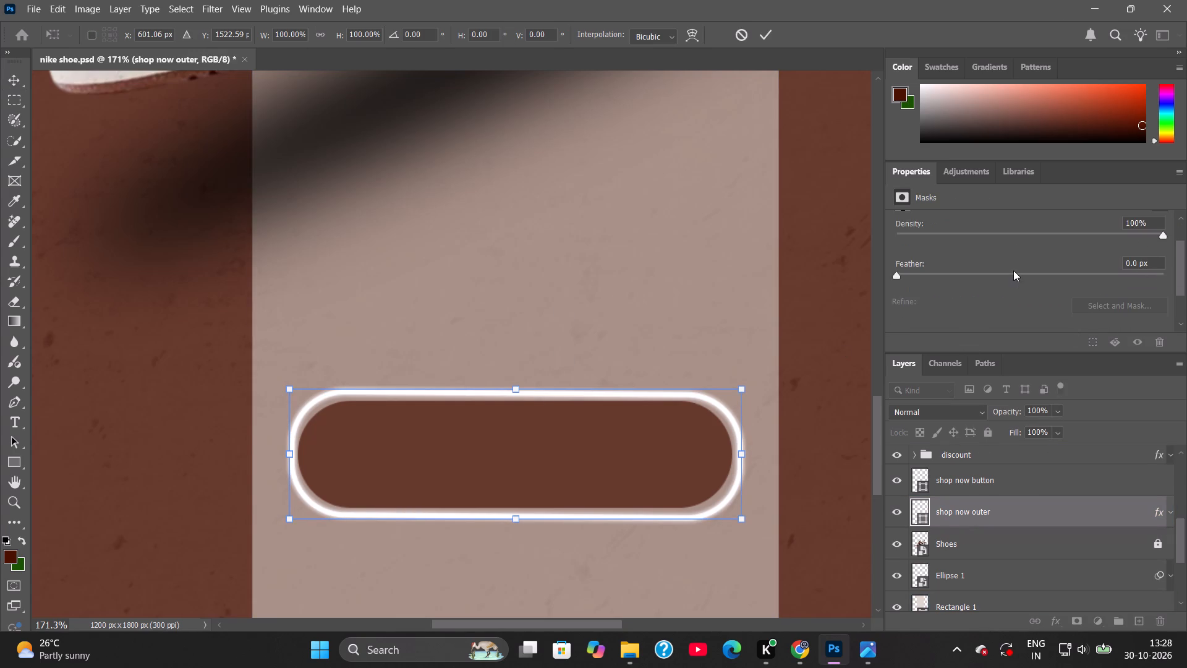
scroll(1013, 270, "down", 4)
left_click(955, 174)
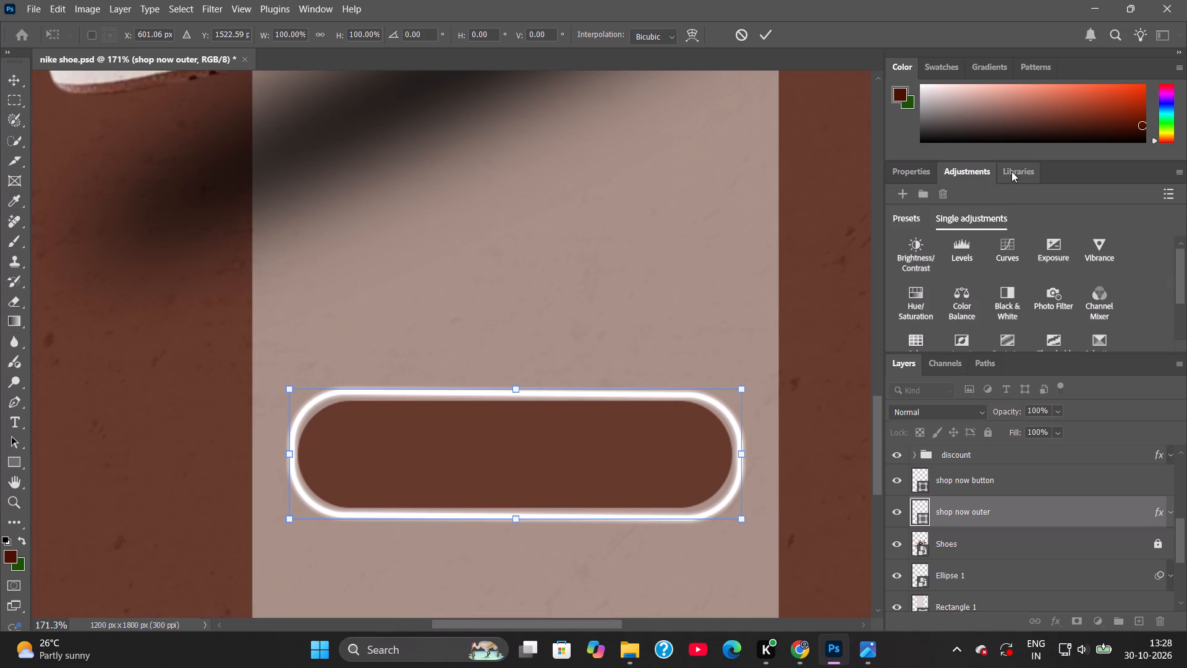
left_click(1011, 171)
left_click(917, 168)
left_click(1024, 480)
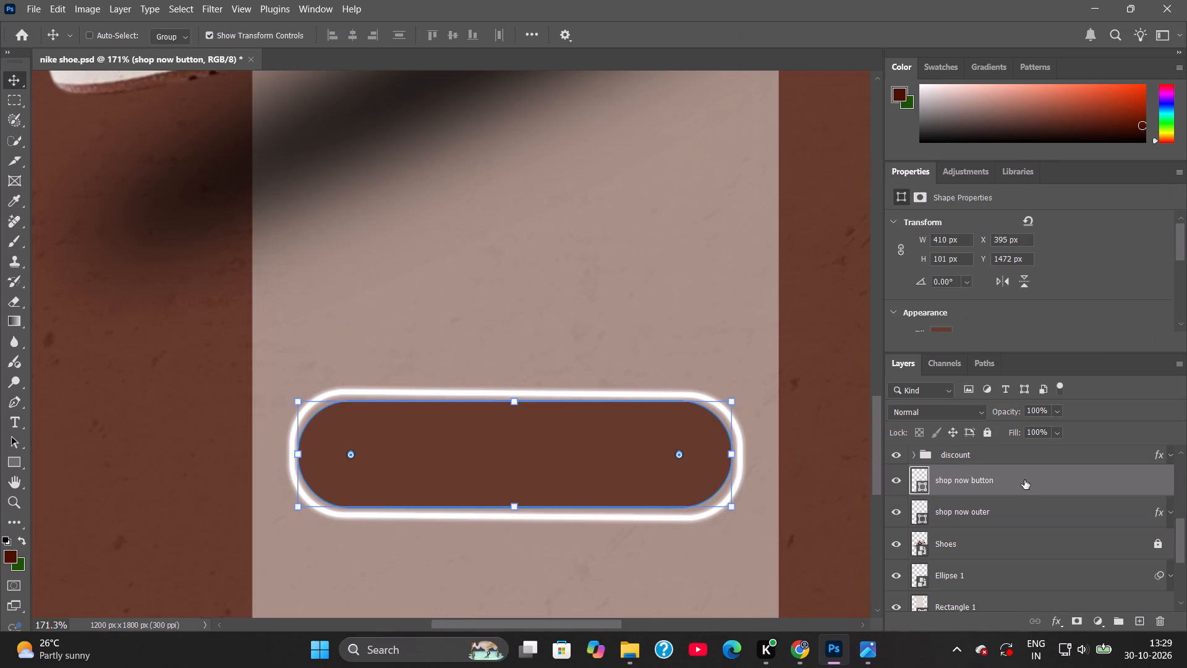
Feather the shop now outer layer's shape mask by 0.4 px, and select the Shoes layer to clear the outline's selection.
left_click(1022, 495)
left_click(1011, 503)
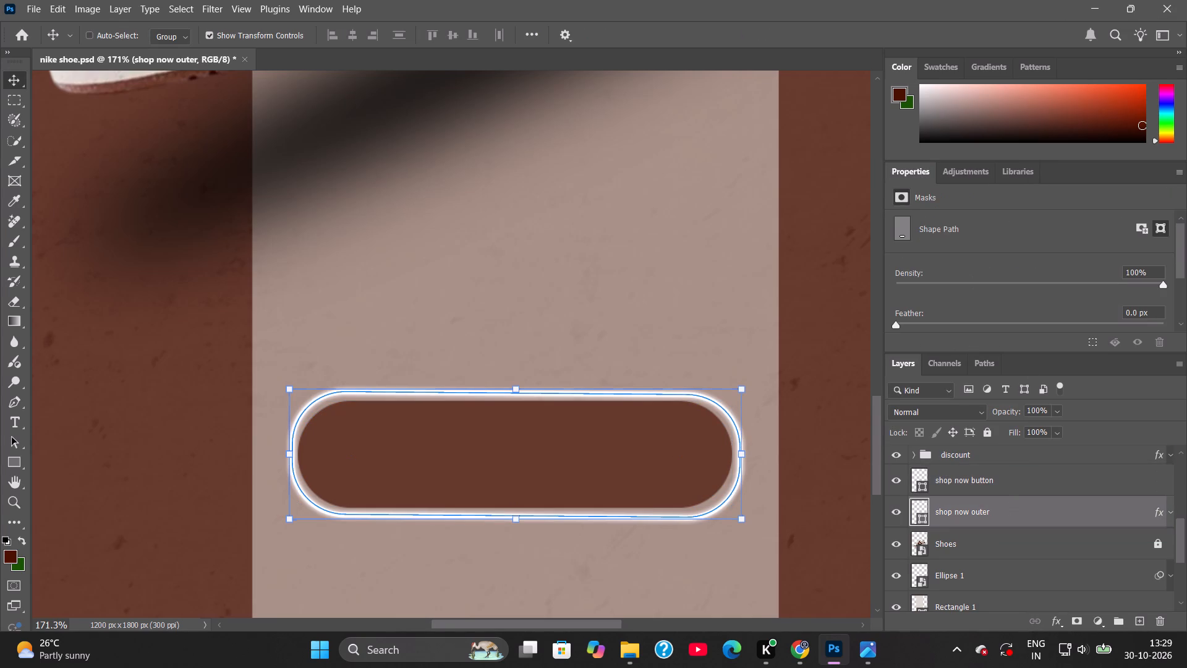
scroll(1016, 307, "down", 3)
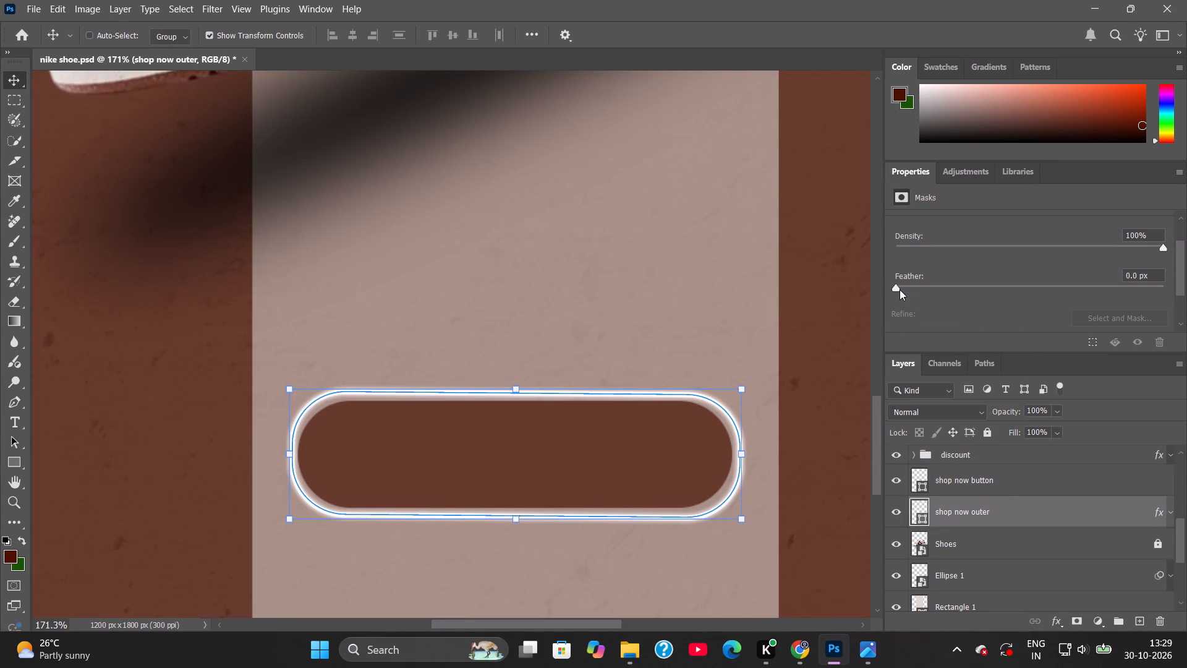
left_click_drag(900, 289, 1019, 289)
left_click_drag(1005, 288, 869, 295)
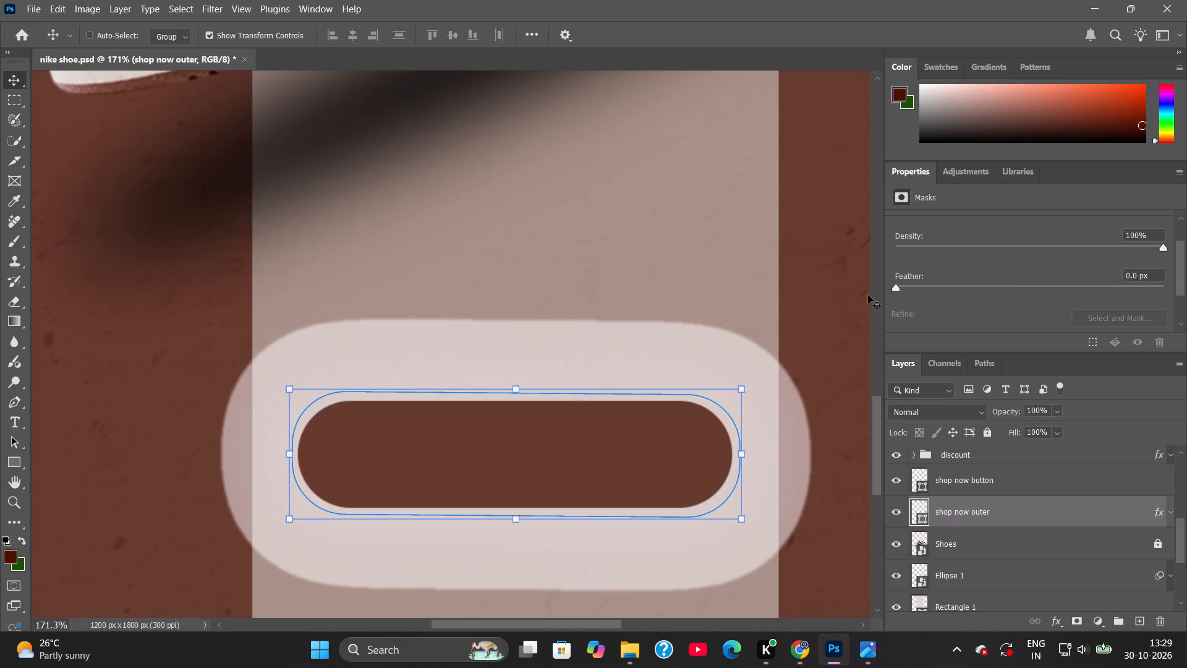
left_click(909, 287)
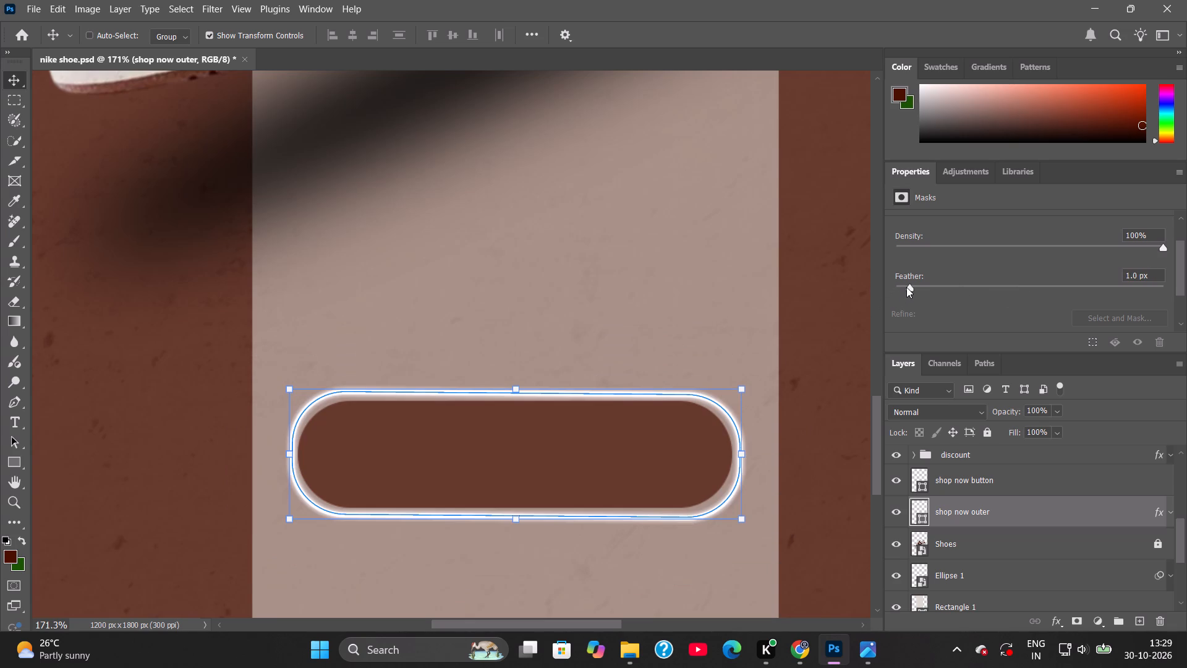
left_click_drag(900, 285, 895, 286)
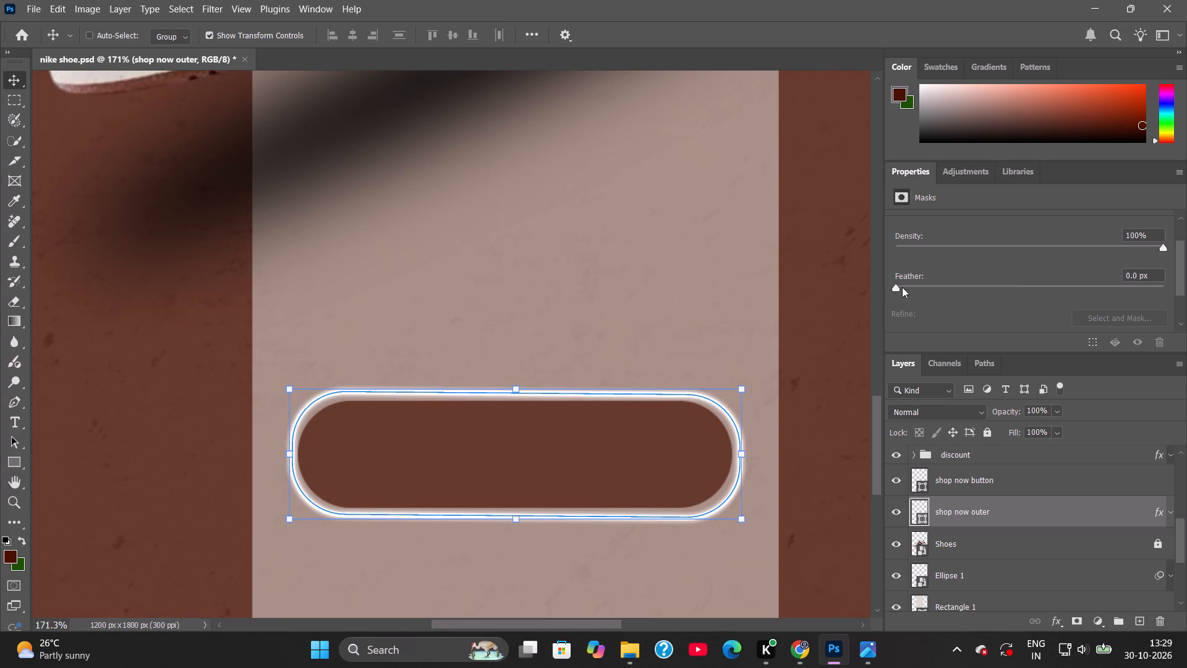
left_click(902, 287)
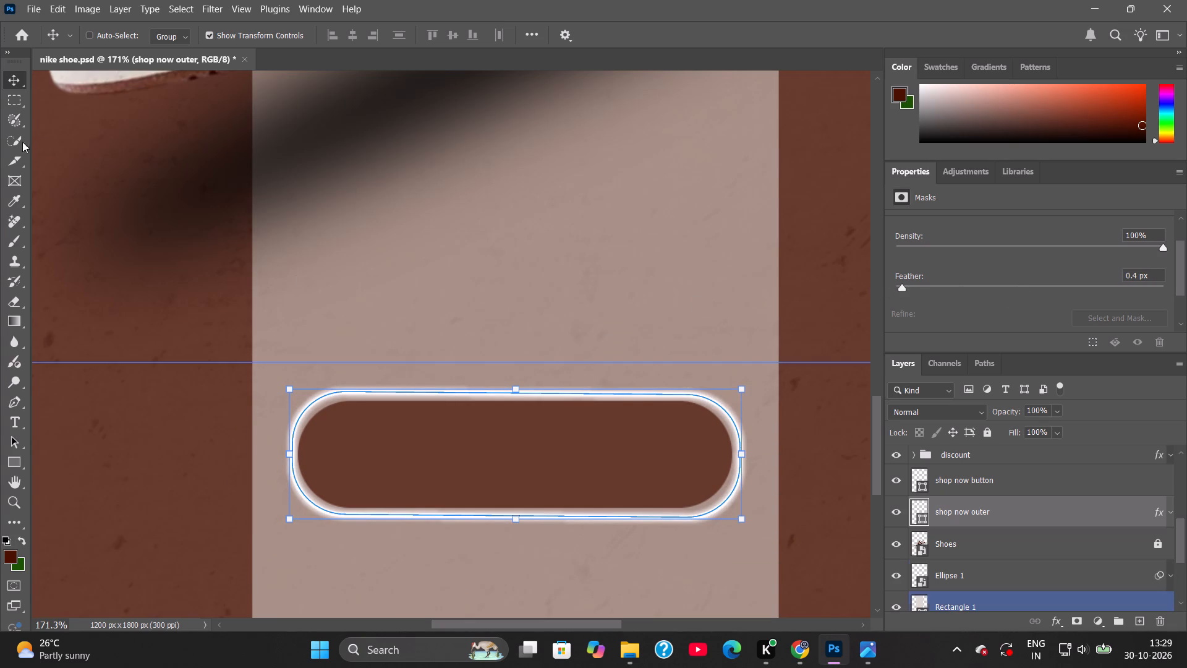
left_click(975, 547)
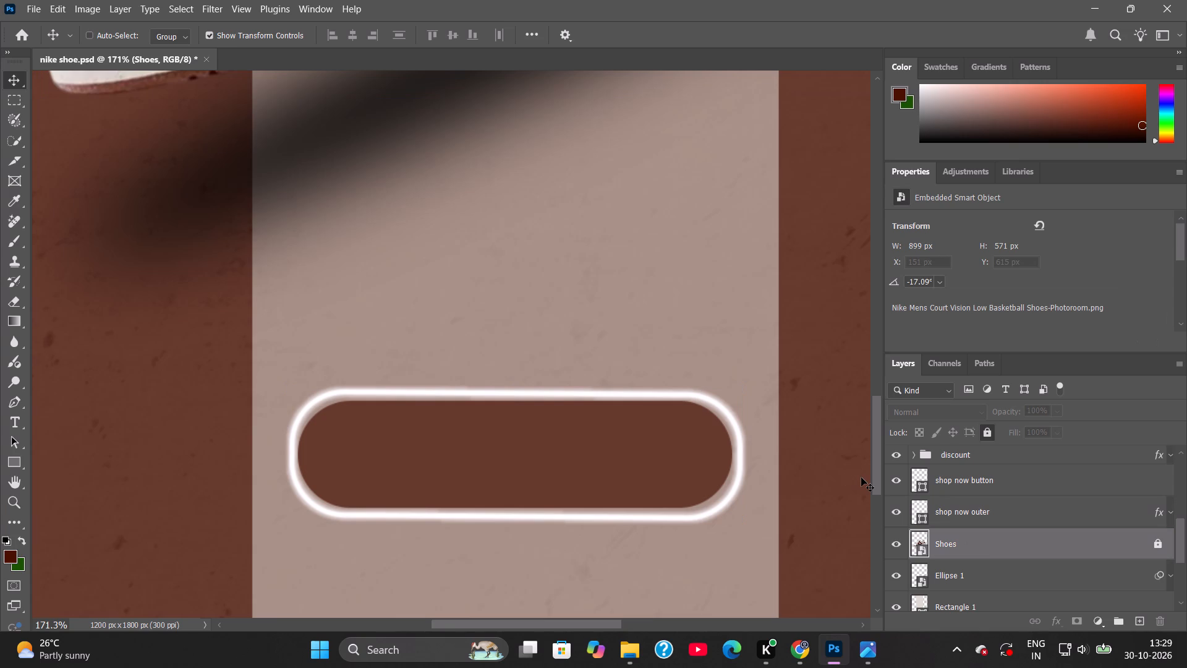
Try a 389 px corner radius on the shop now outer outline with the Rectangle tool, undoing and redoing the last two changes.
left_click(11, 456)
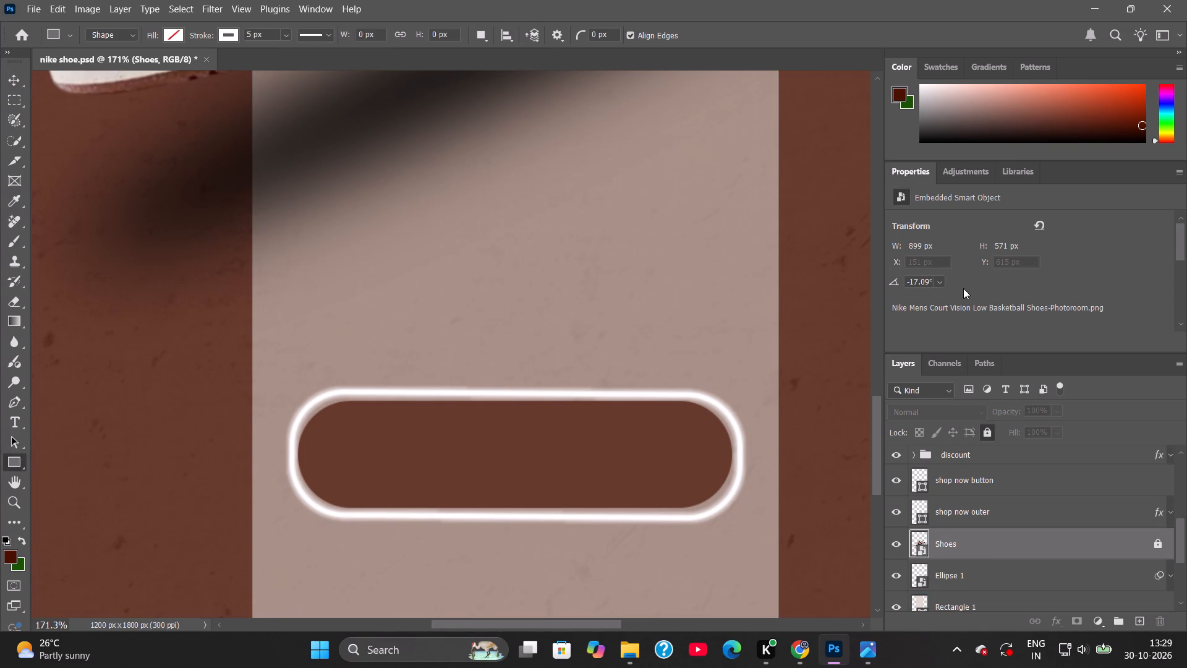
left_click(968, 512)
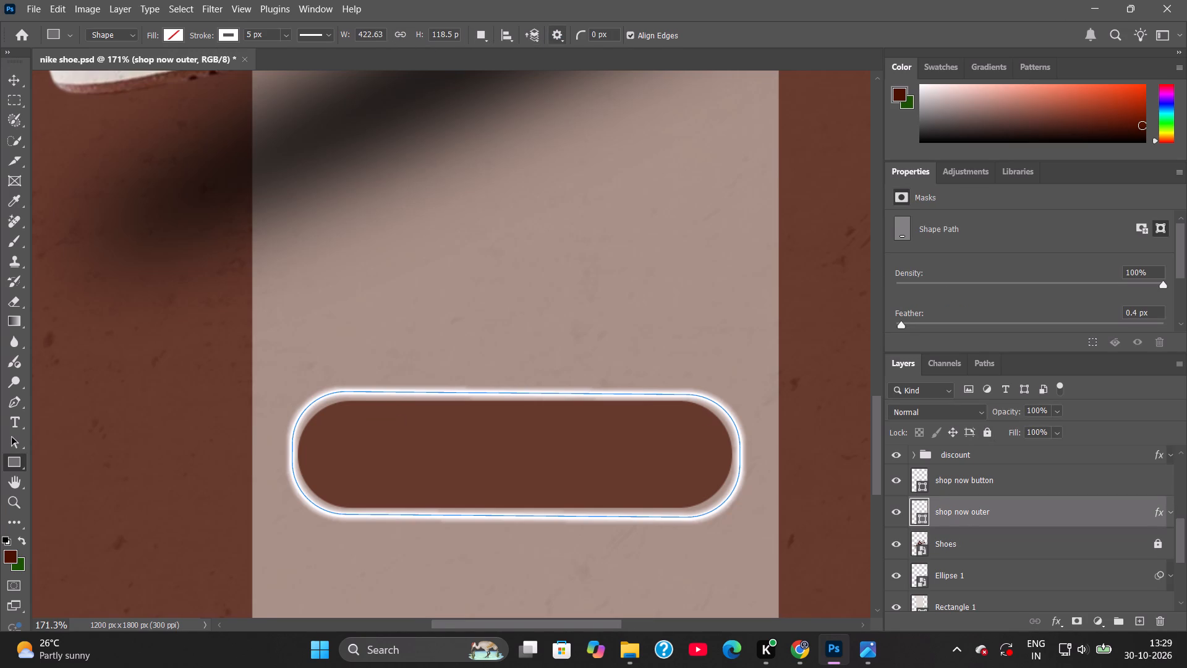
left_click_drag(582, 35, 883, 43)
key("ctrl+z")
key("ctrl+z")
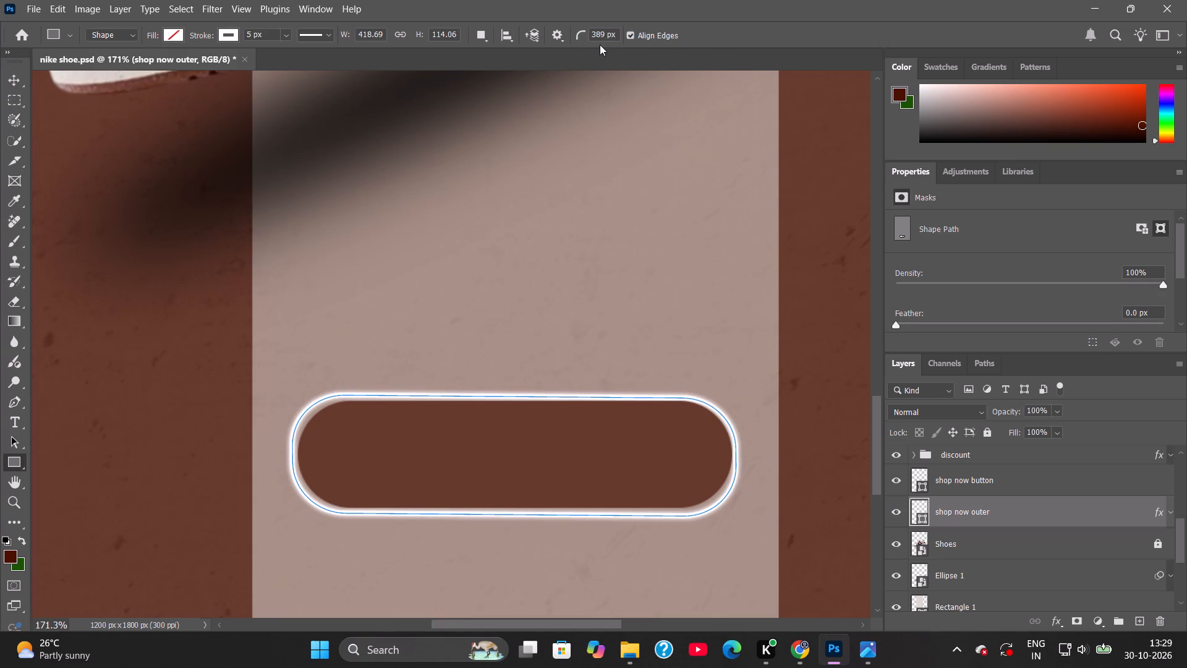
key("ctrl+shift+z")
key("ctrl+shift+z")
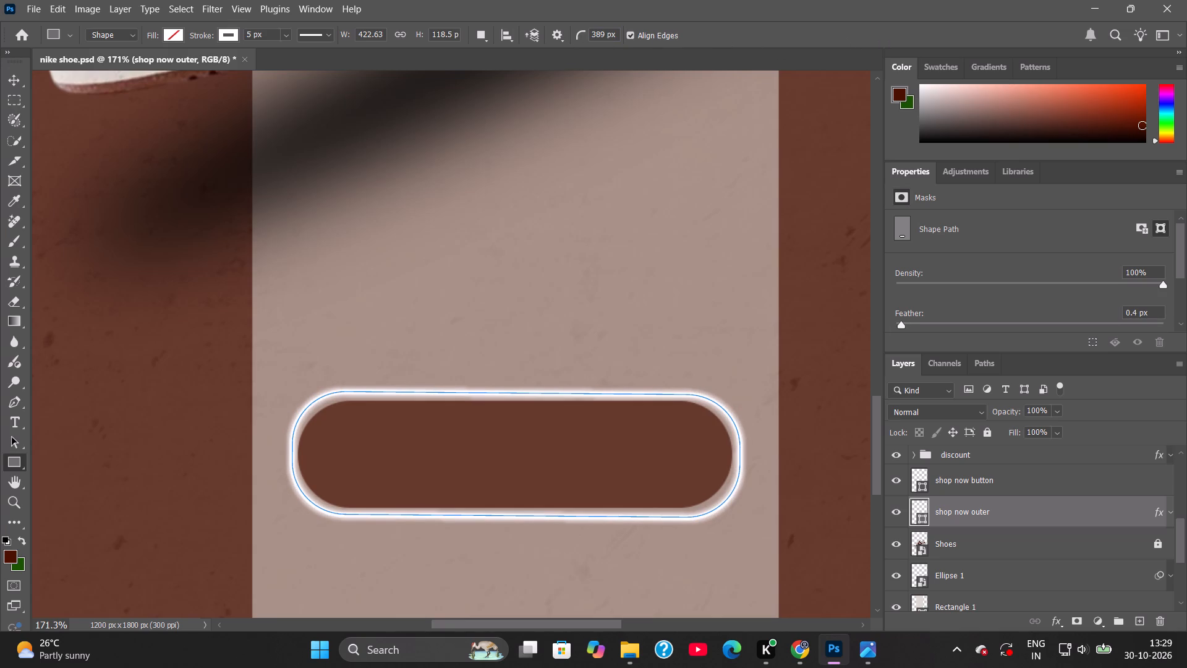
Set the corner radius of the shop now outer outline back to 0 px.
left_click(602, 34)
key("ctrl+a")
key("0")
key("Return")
Switch to the Move tool, select the Shoes layer to clear the outline's selection, and save the poster.
left_click(7, 82)
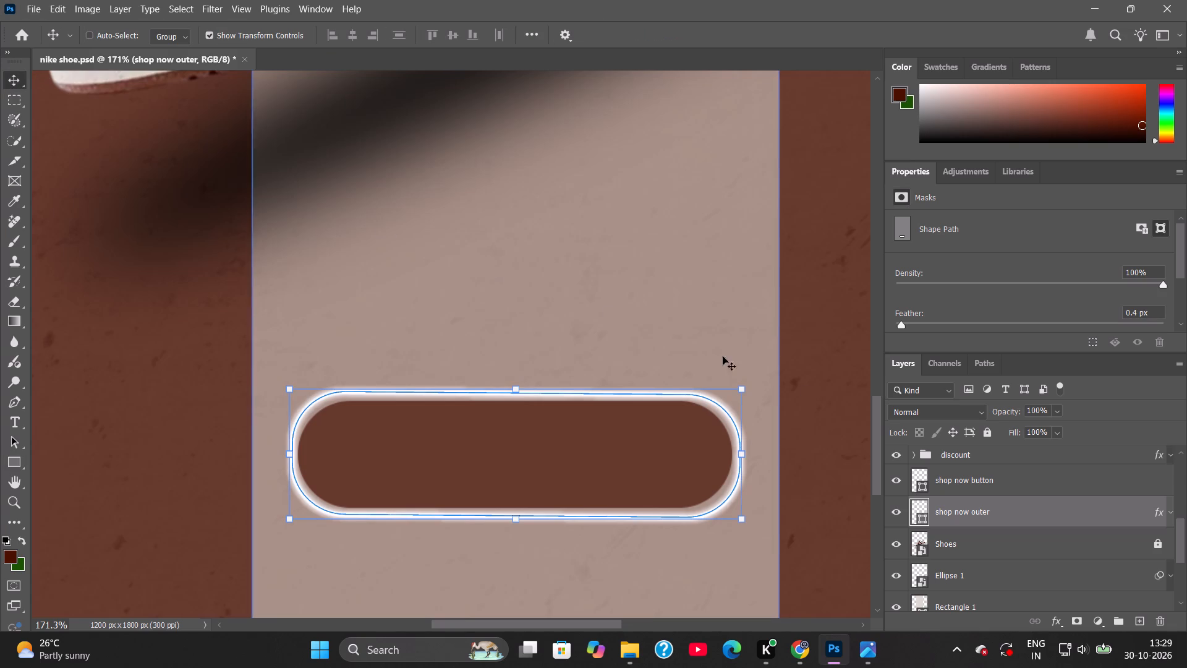
left_click(959, 548)
left_click(828, 522)
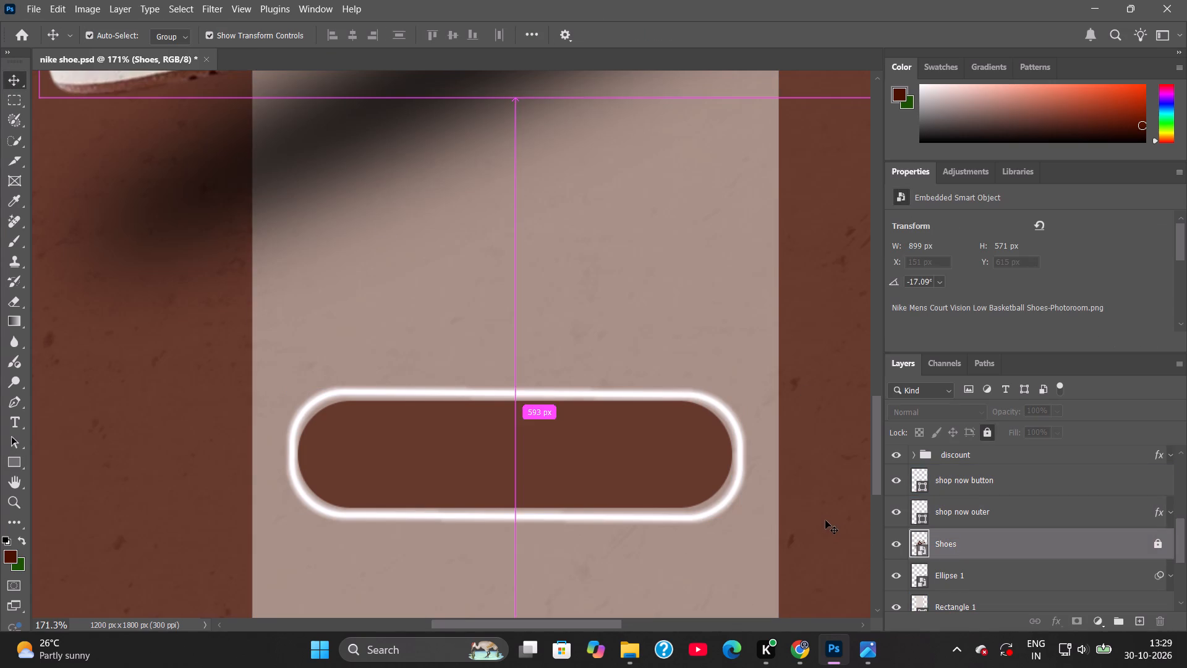
key("ctrl+s")
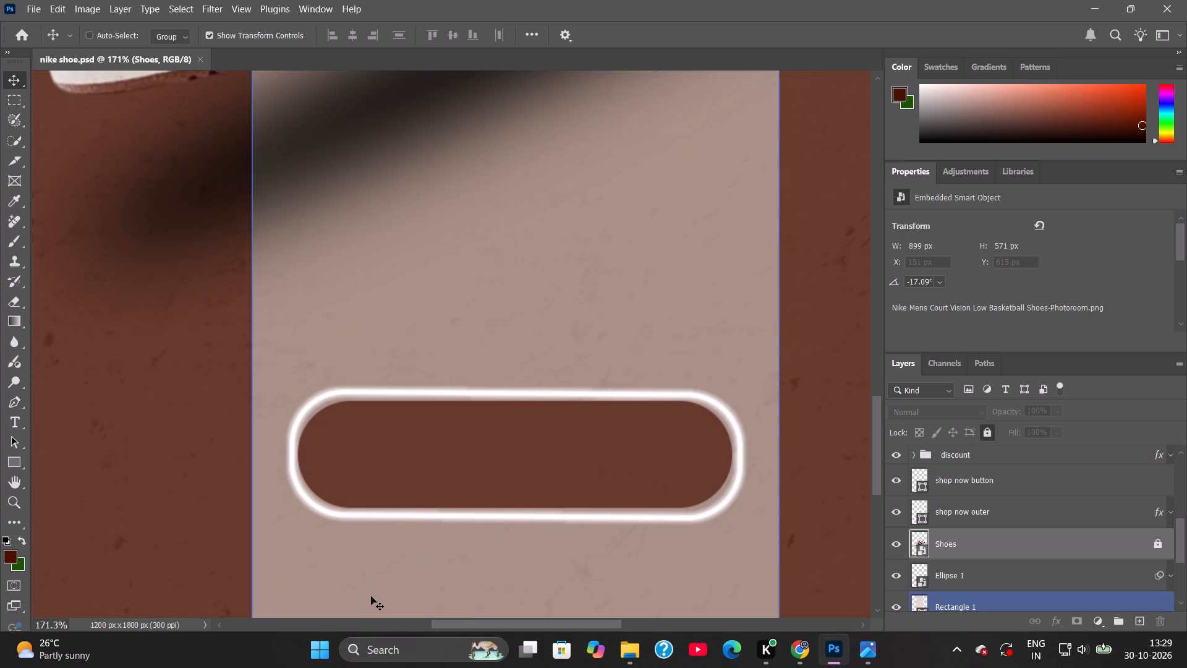
Transform the shop now outer outline to 100.55% width with a -0.23° vertical skew, apply it, select the Shoes layer and save.
left_click(972, 510)
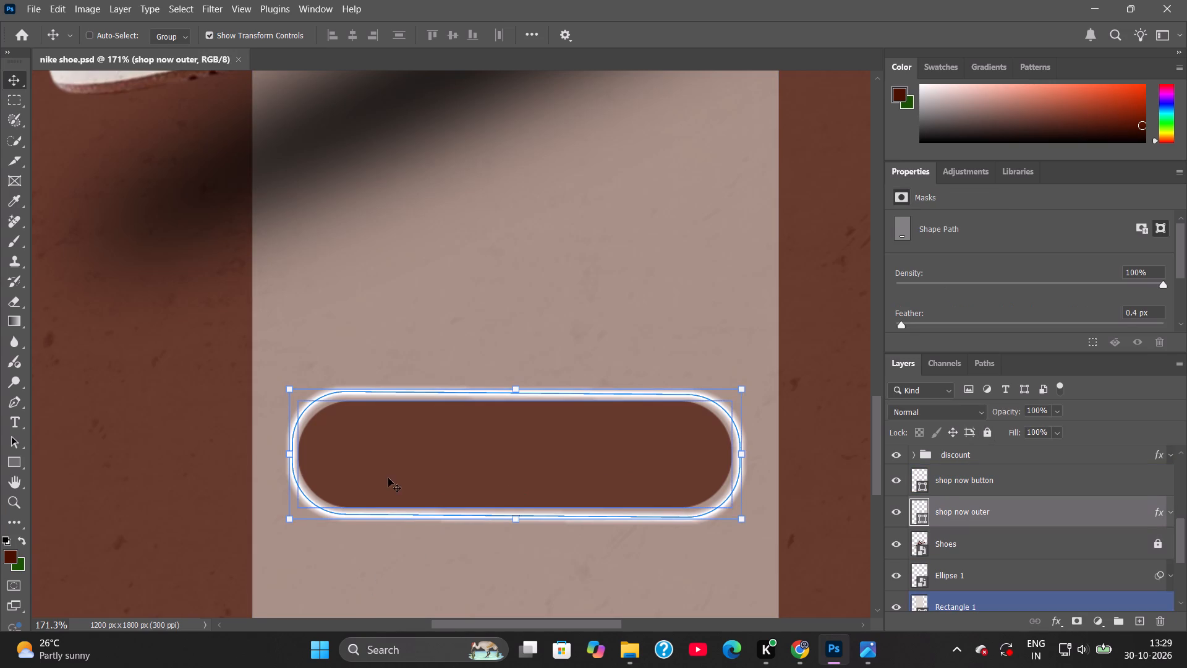
left_click(287, 387)
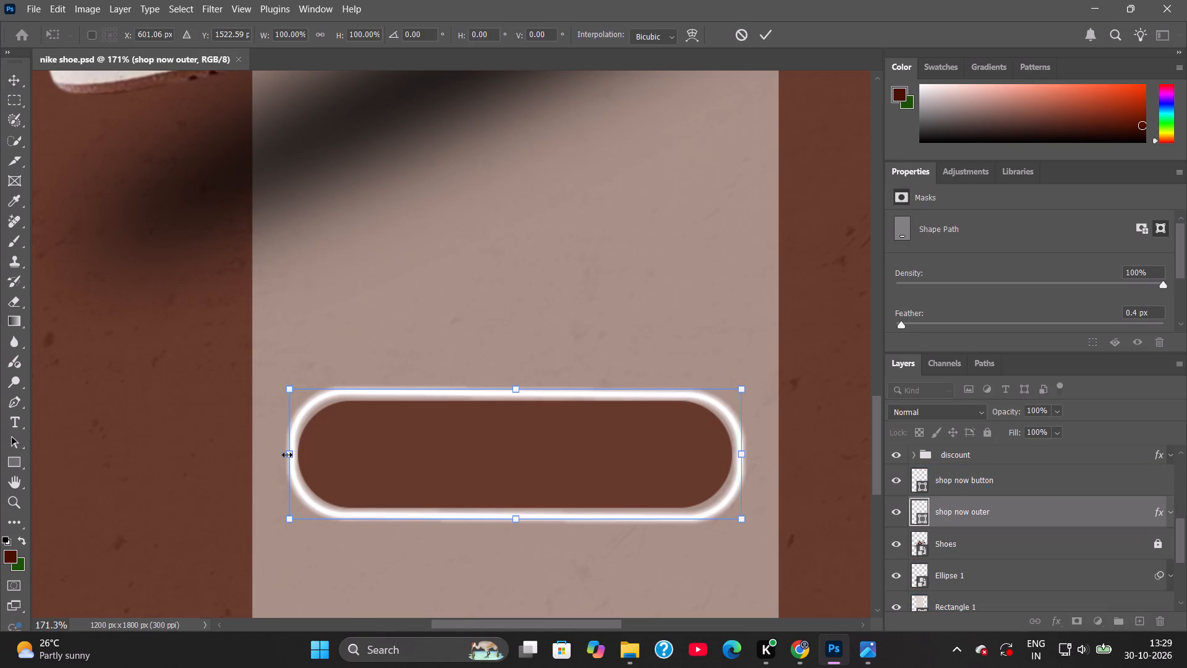
left_click_drag(288, 454, 278, 454, "ctrl")
left_click_drag(278, 454, 273, 454, "ctrl")
left_click_drag(289, 455, 287, 455, "ctrl")
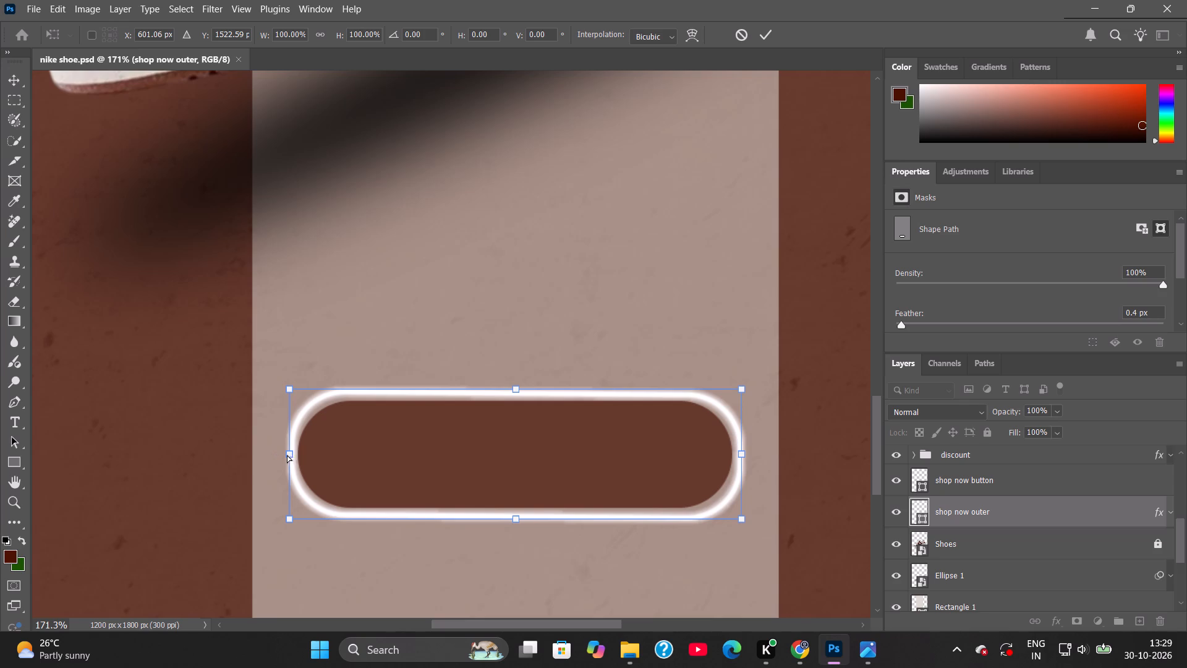
left_click_drag(287, 455, 277, 453, "ctrl")
left_click(288, 456)
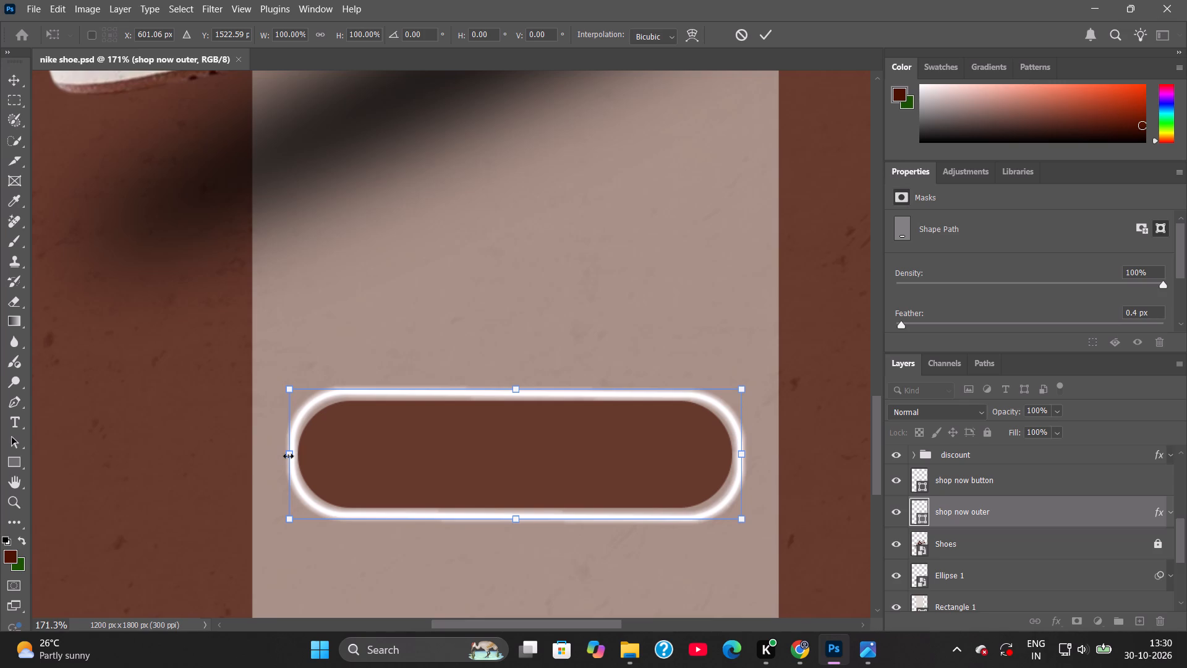
left_click(291, 453, "ctrl")
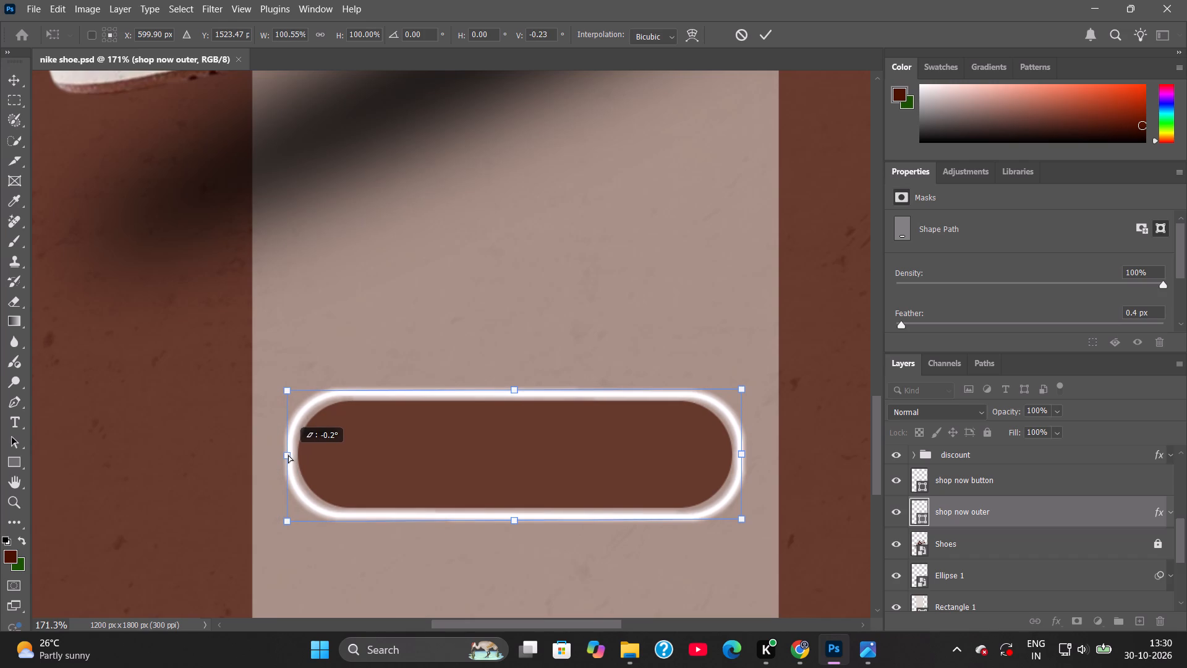
left_click(763, 35)
left_click(981, 548)
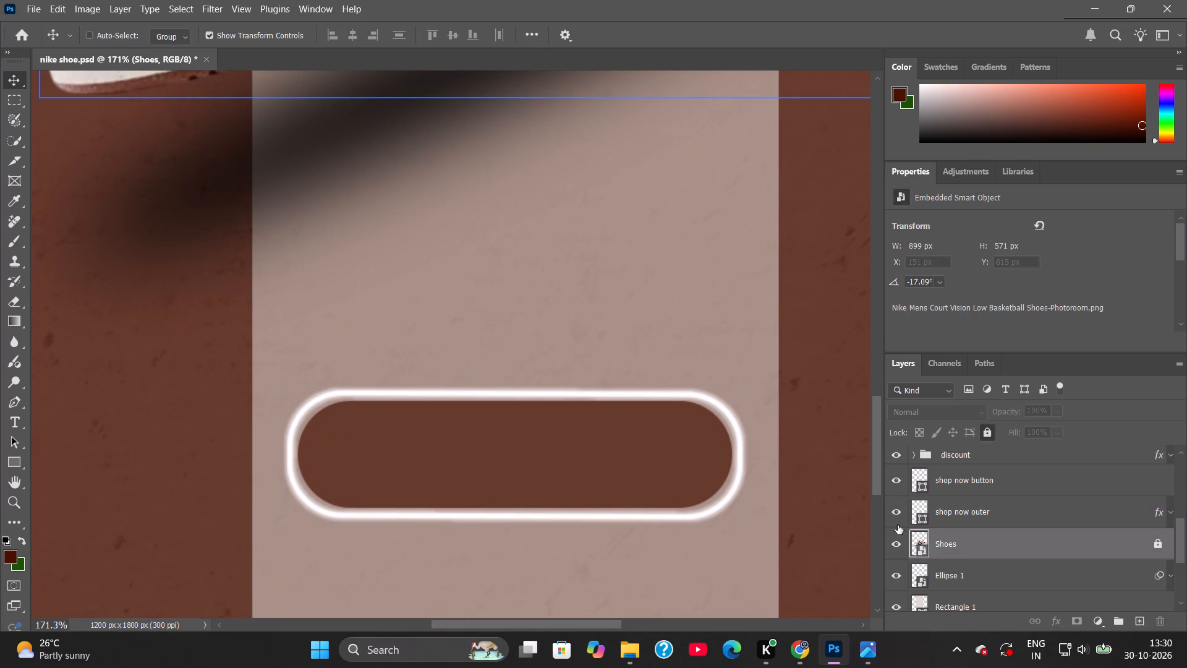
key("ctrl+s")
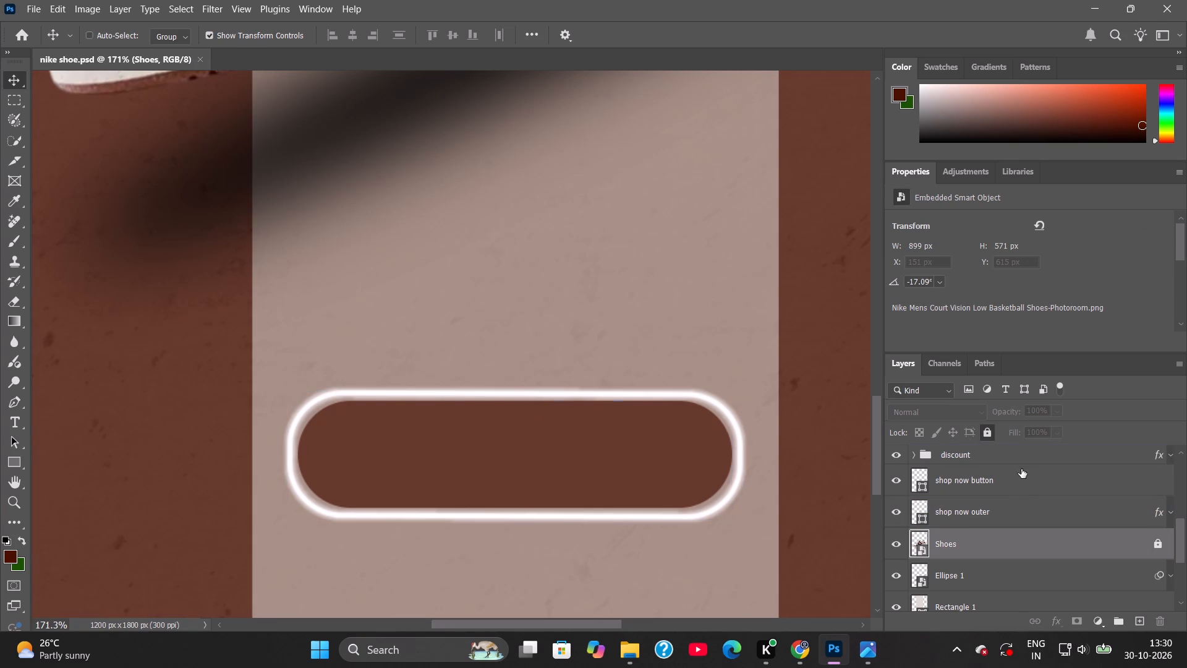
Raise the Rectangle 1 layer's opacity to 100%, select the Shoes layer, and save the poster.
scroll(961, 573, "down", 1)
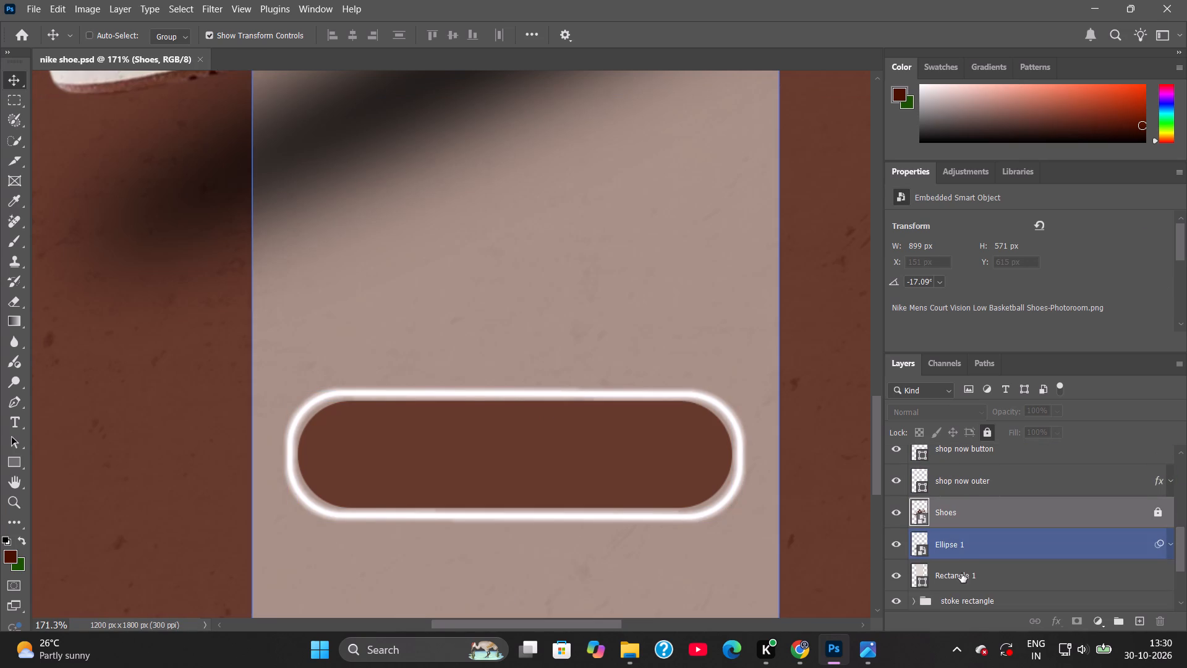
left_click(961, 573)
left_click(1056, 408)
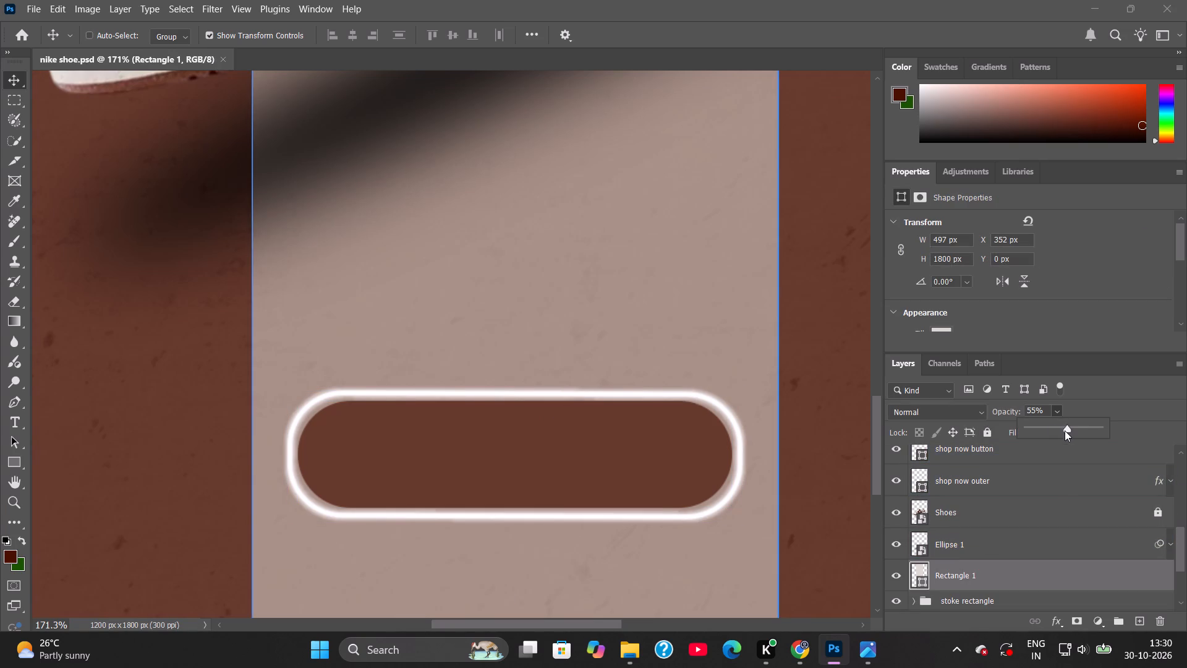
left_click_drag(1069, 427, 1186, 436)
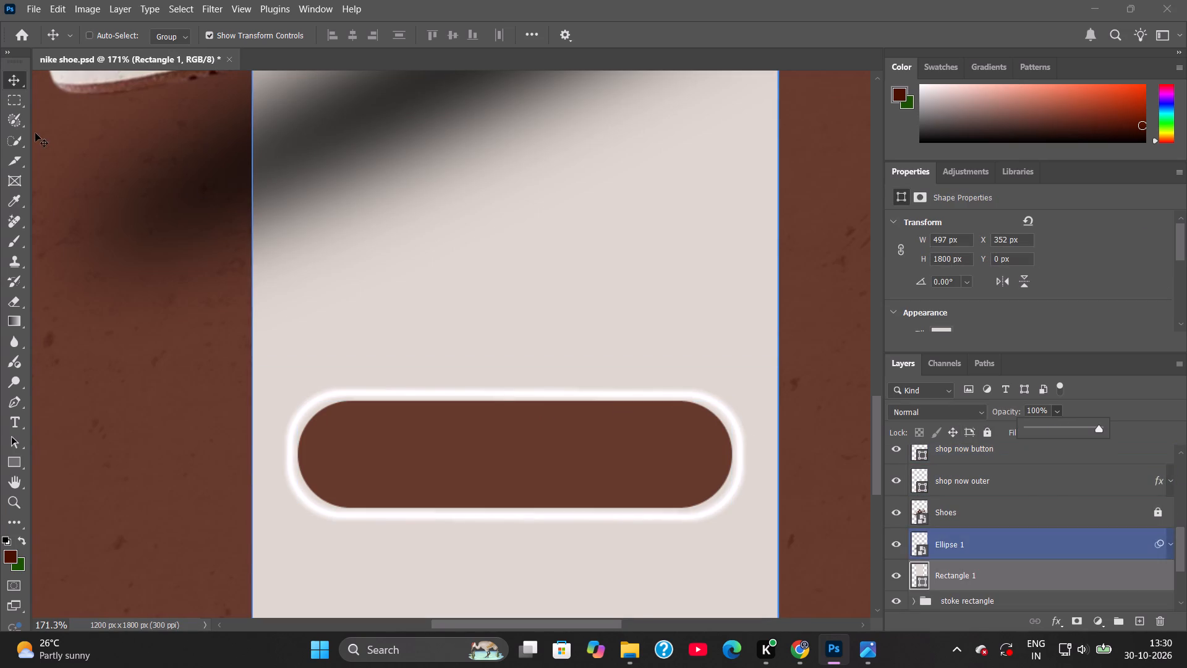
left_click(980, 512)
left_click(814, 460)
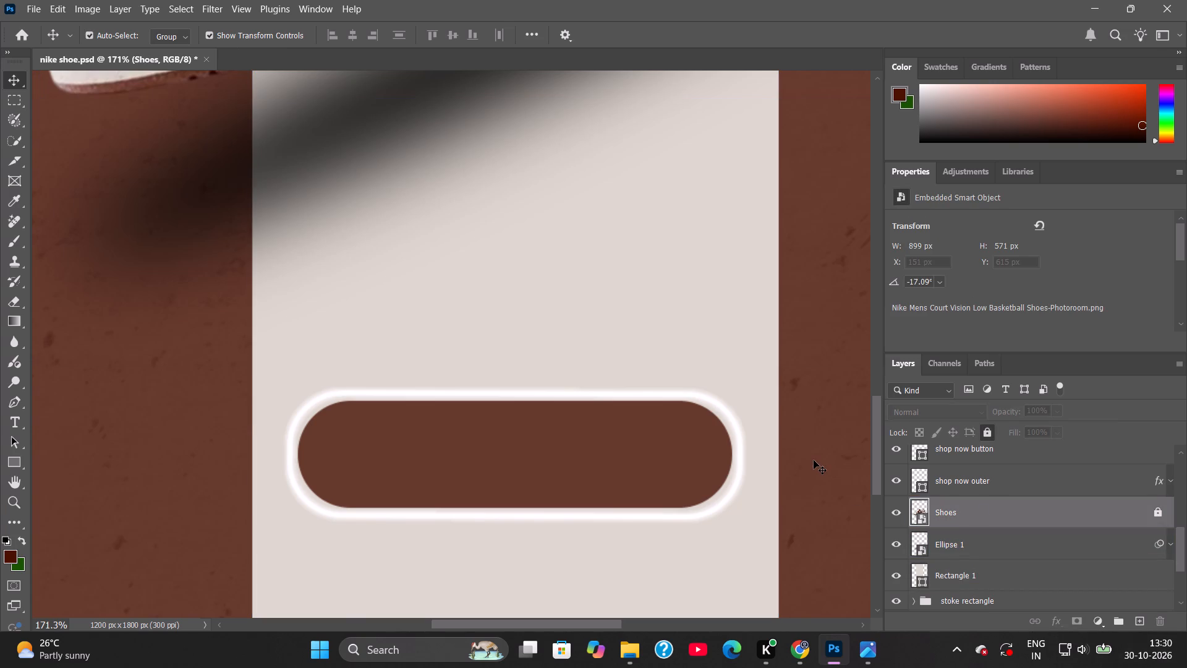
key("ctrl+s")
Group the shop now button and shop now outer layers into a new group named "shop now button".
scroll(813, 460, "down", 11, "alt")
key("space")
key("space")
left_click_drag(757, 437, 624, 429)
scroll(620, 421, "down", 7, "alt")
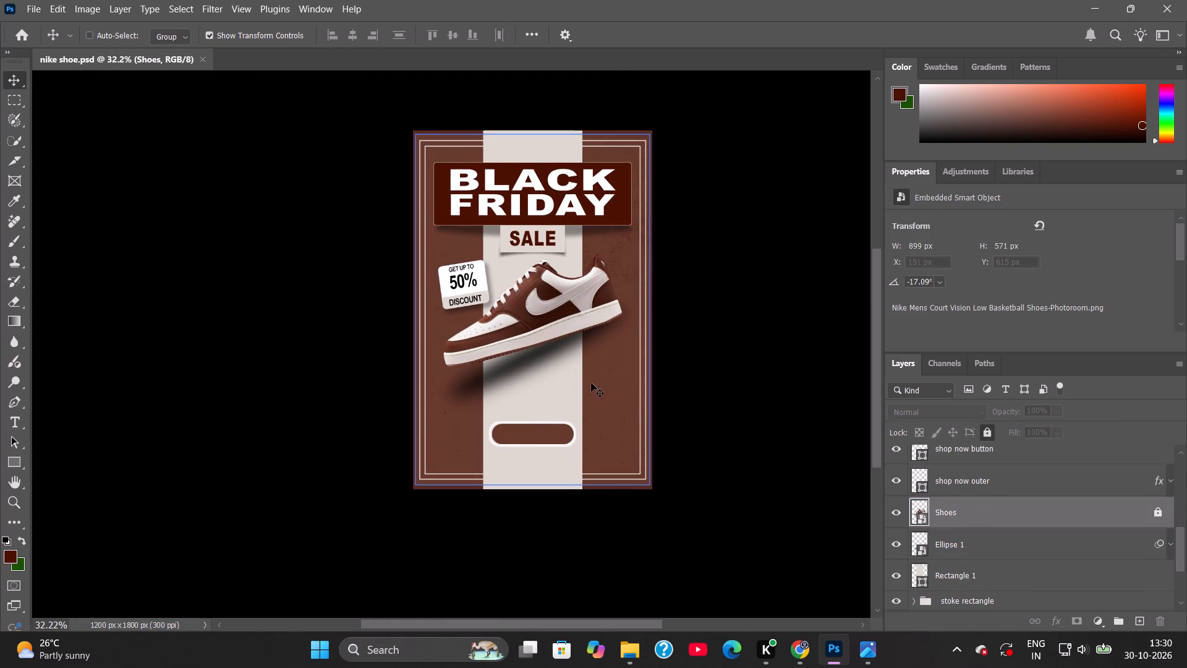
scroll(584, 387, "up", 3, "alt")
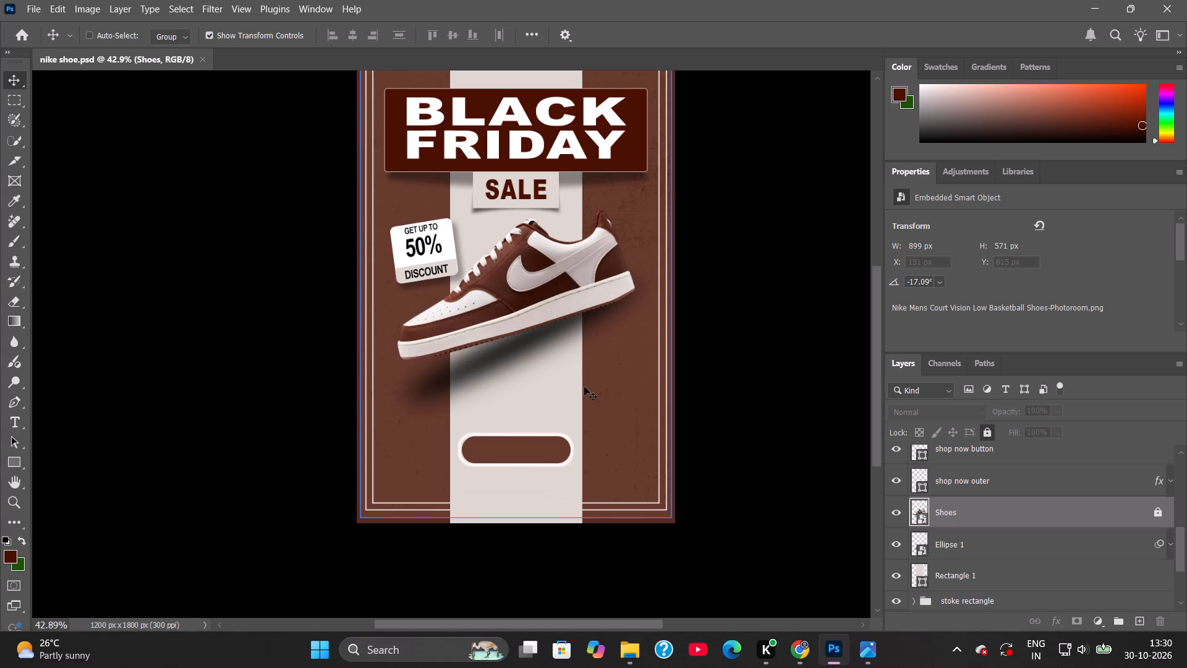
left_click(974, 477, "ctrl")
left_click(1002, 536)
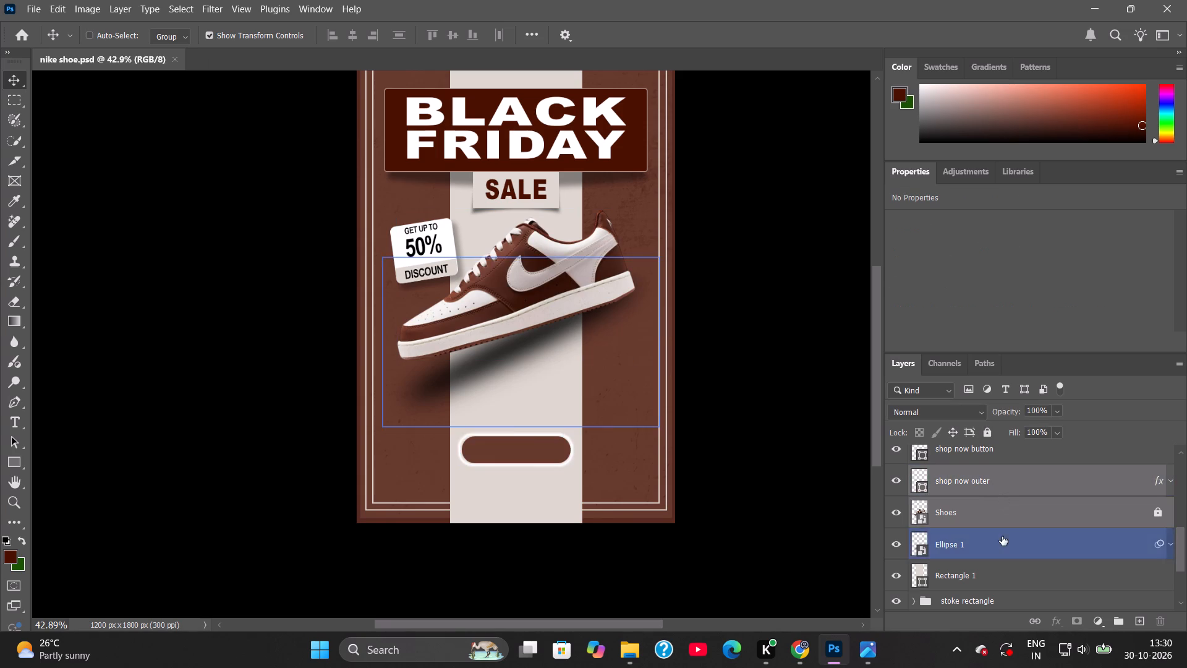
left_click(982, 479)
scroll(982, 479, "up", 2)
left_click(990, 518, "ctrl")
right_click(990, 518)
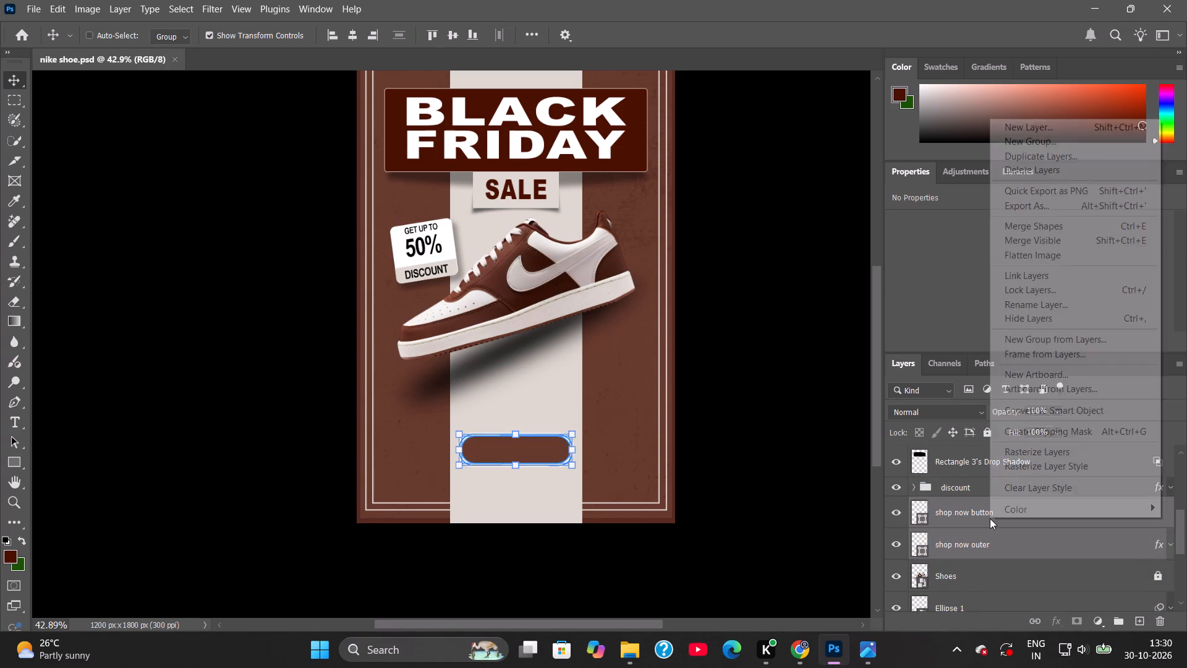
left_click(1050, 338)
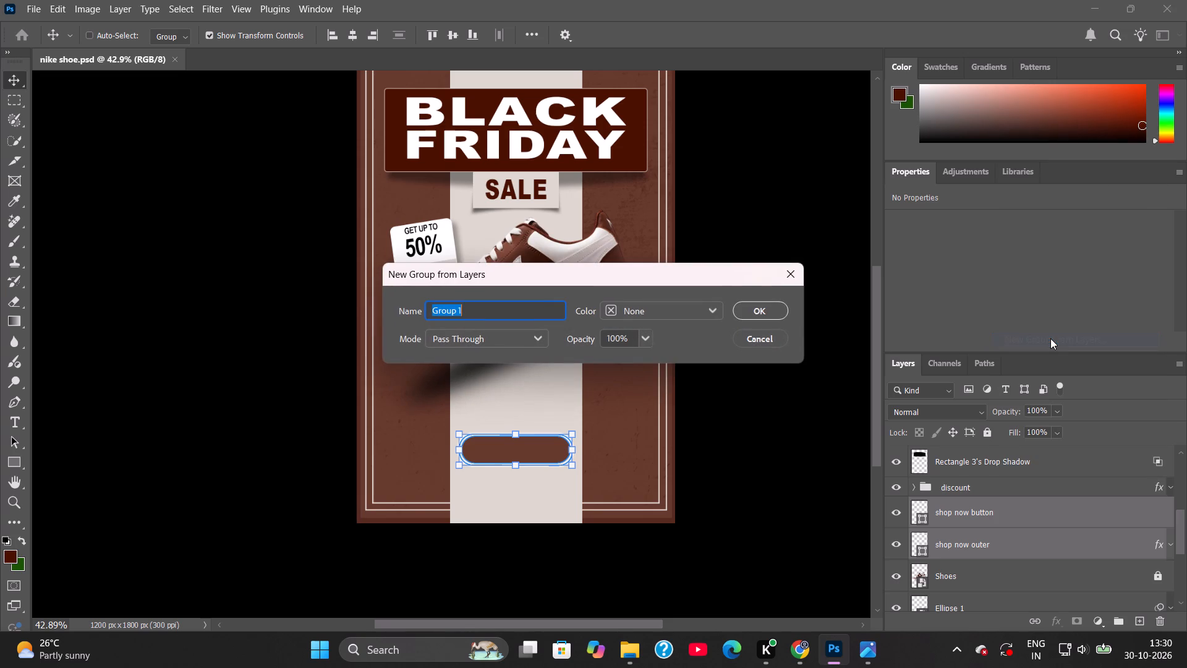
type("button of shop no")
key("ctrl+s")
type("shp")
key("space")
key("ctrl+a")
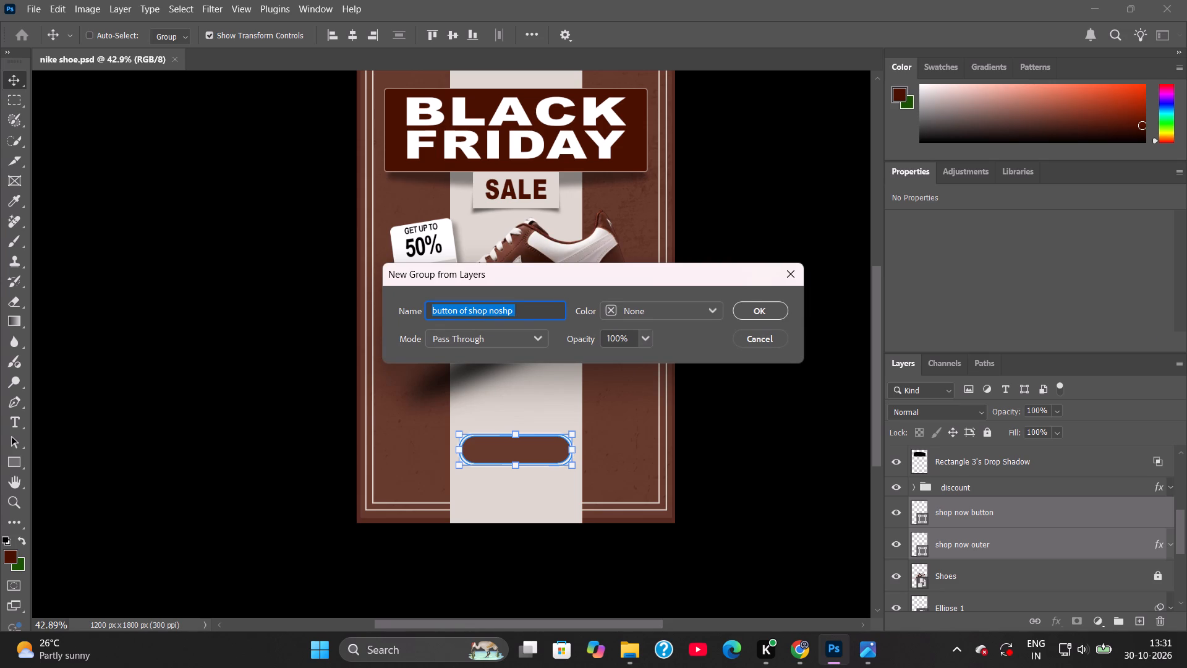
type("shop now buttom")
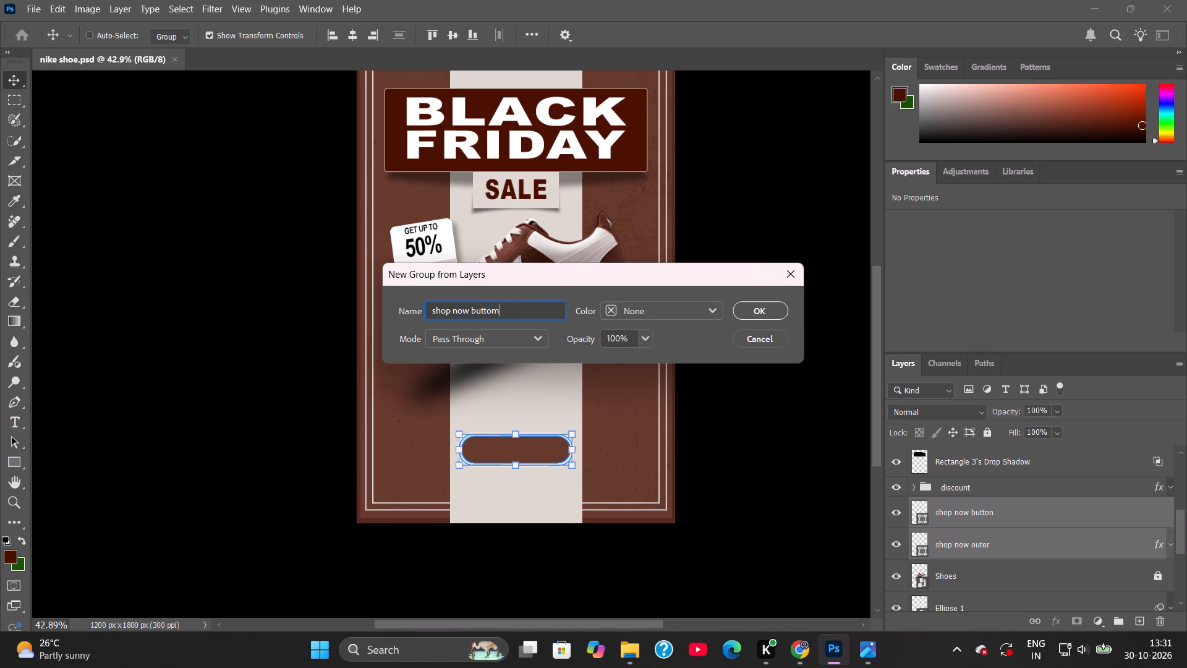
key("BackSpace")
key("n")
key("Return")
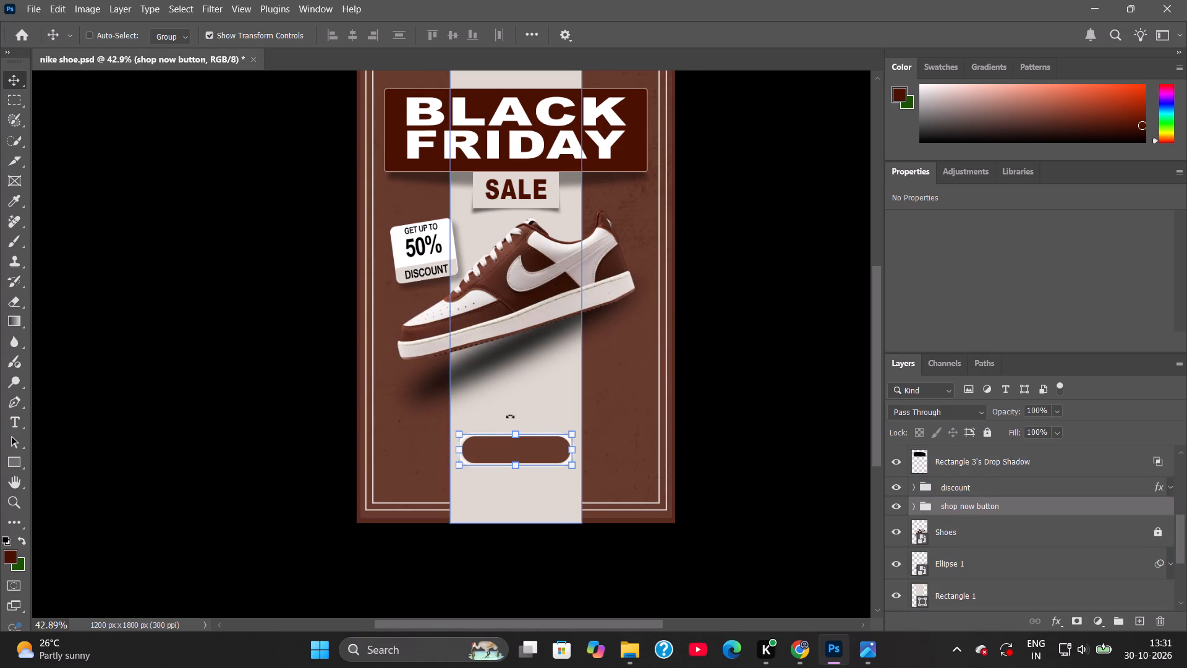
Move the shop now button group slightly up the poster, apply the transform, select the Shoes layer, and save.
left_click(515, 431)
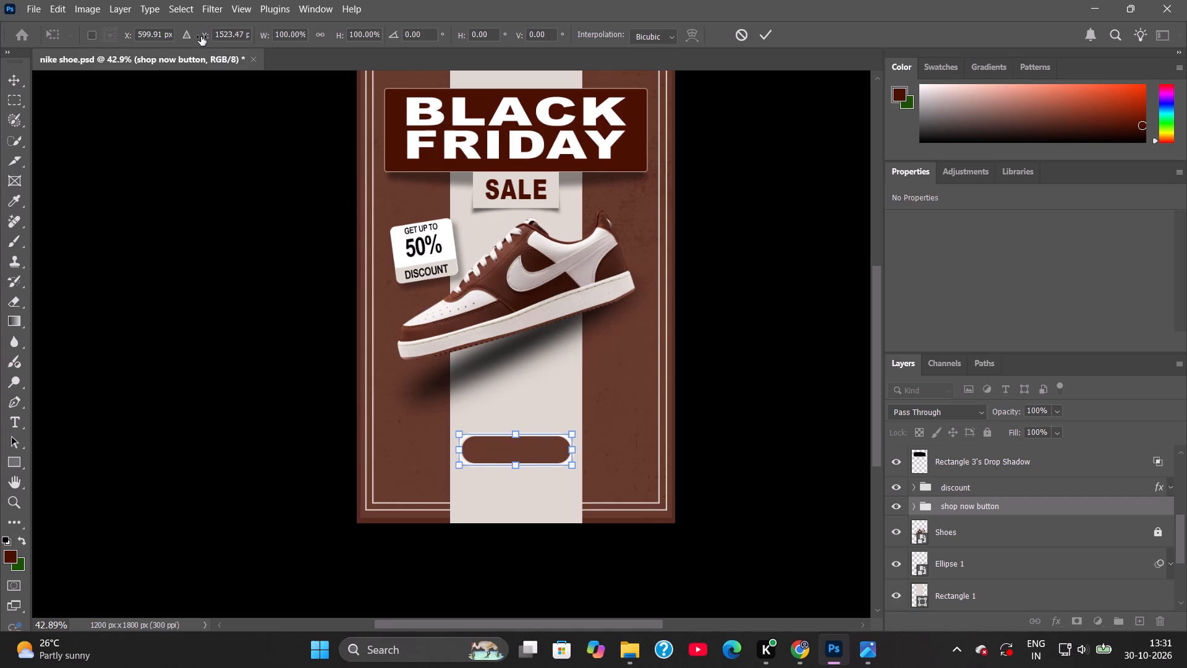
left_click_drag(201, 36, 153, 47)
left_click(771, 38)
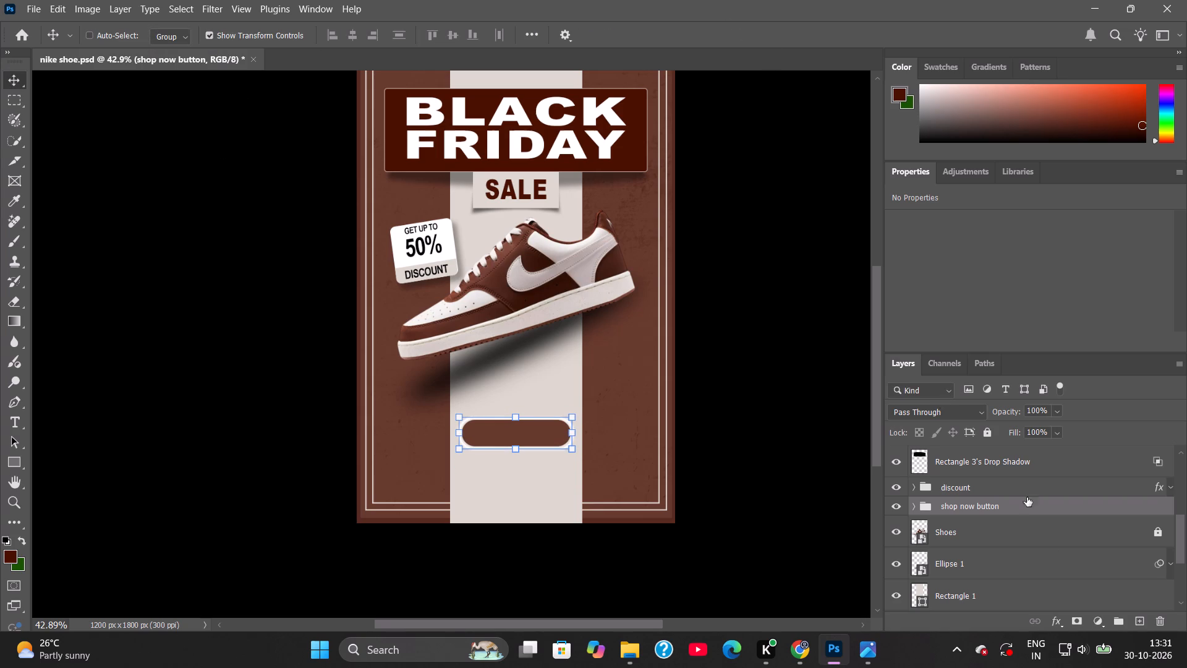
left_click(1001, 545)
key("ctrl+s")
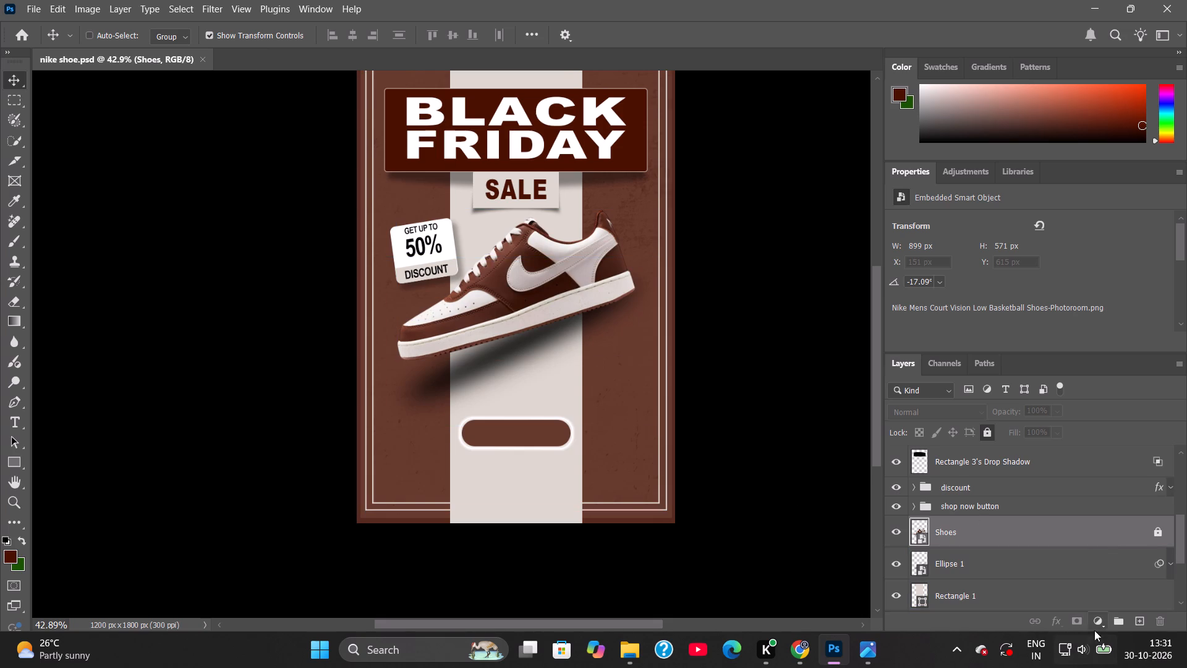
Create a new empty layer directly above the Shoes layer.
left_click(1133, 622)
left_click(979, 540)
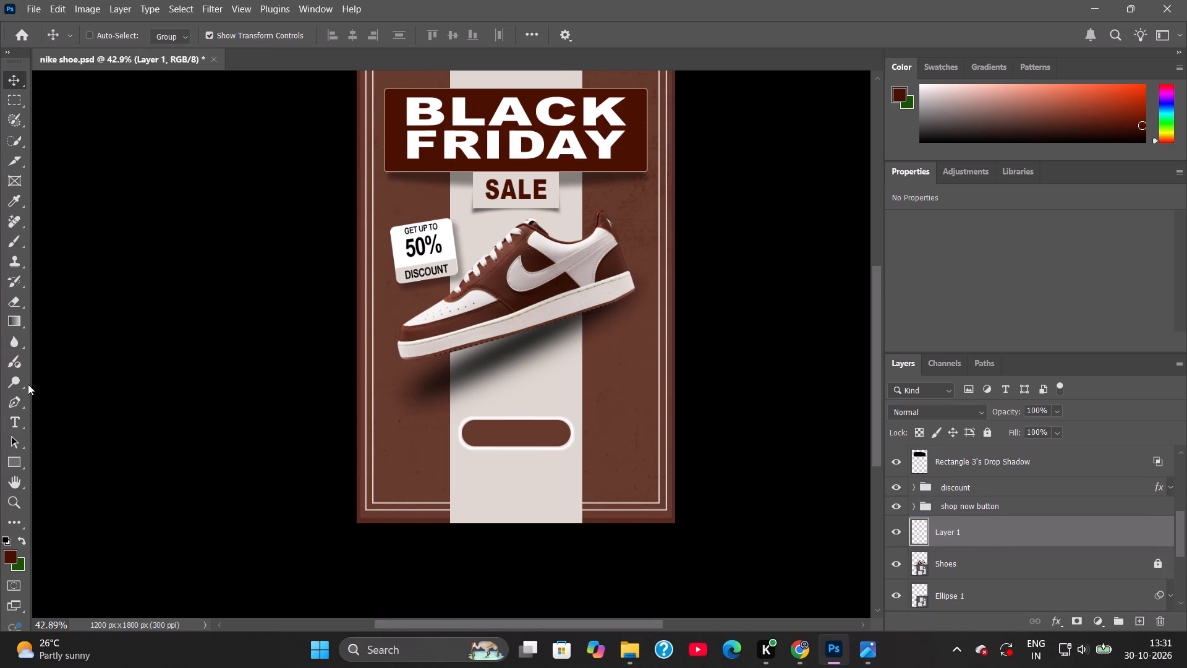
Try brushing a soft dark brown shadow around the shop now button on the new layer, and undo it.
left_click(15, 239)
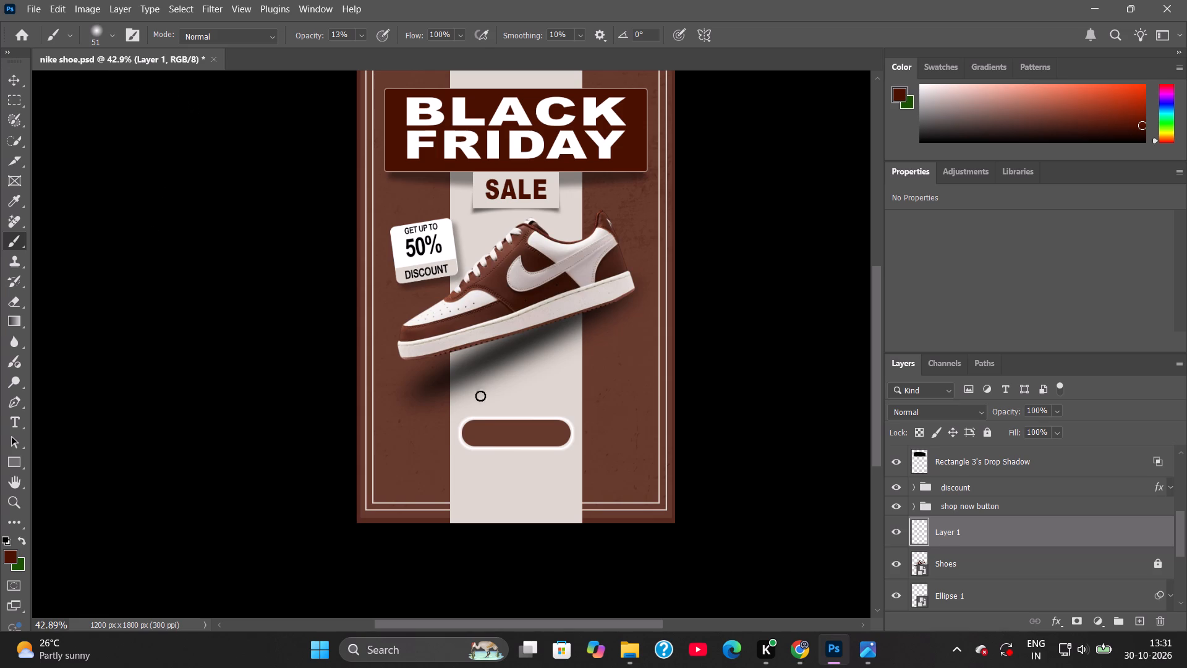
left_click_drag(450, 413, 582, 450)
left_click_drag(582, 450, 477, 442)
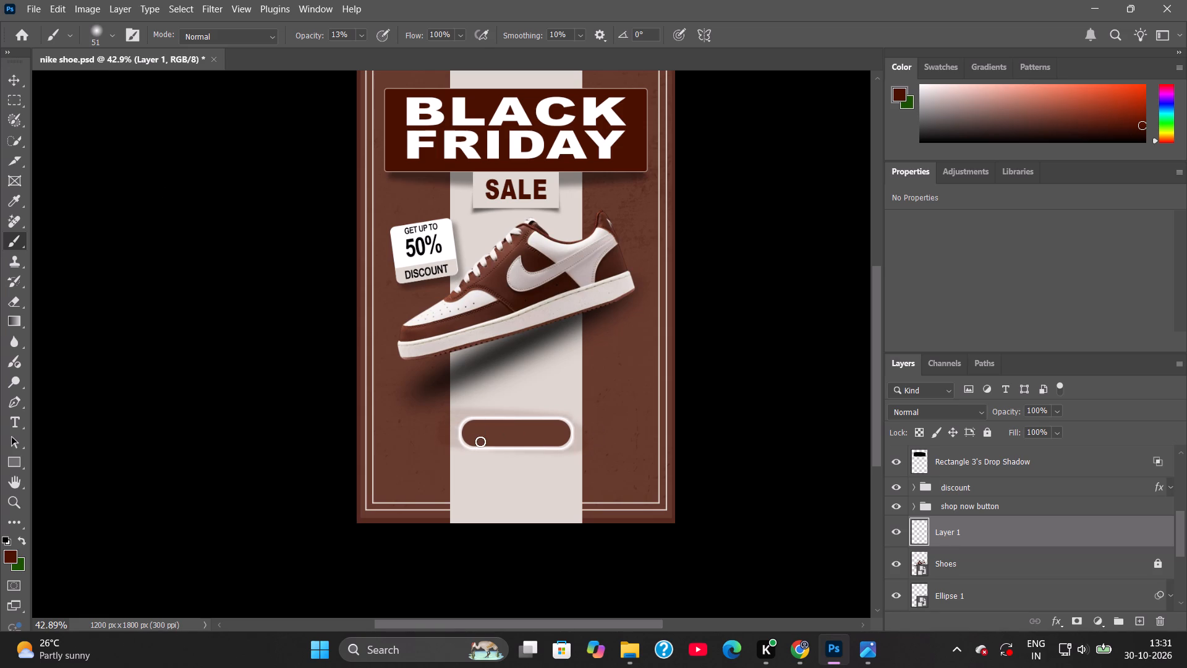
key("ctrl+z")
Set the foreground colour to black for the brush.
left_click(11, 557)
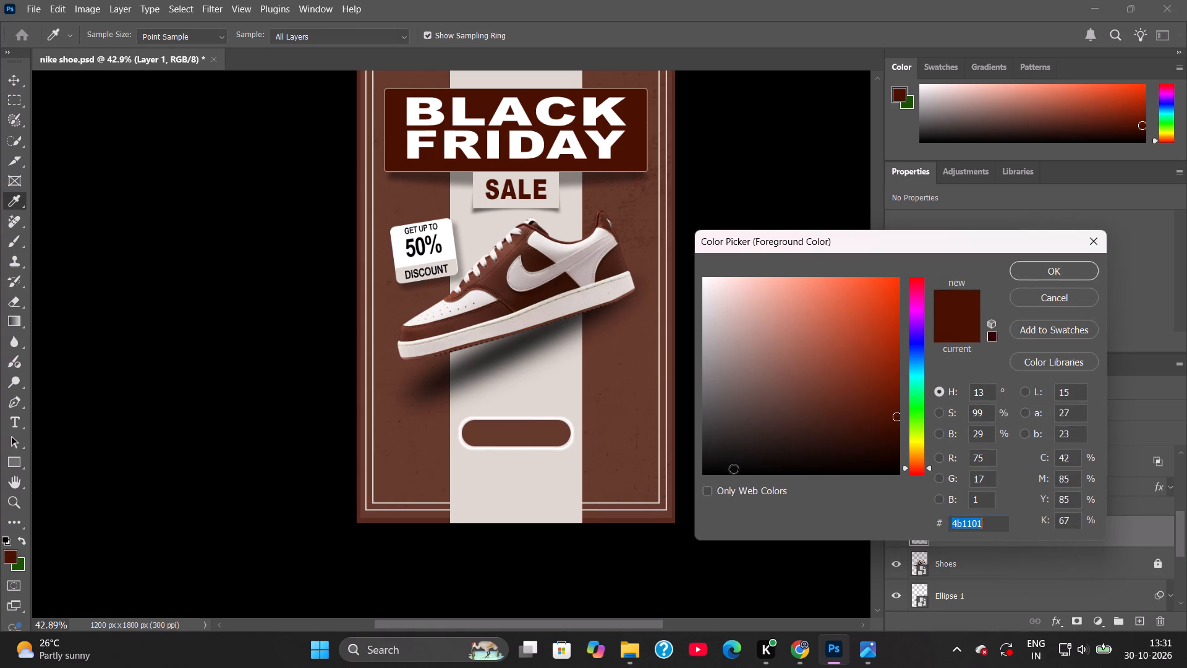
left_click_drag(755, 459, 543, 588)
left_click(1071, 267)
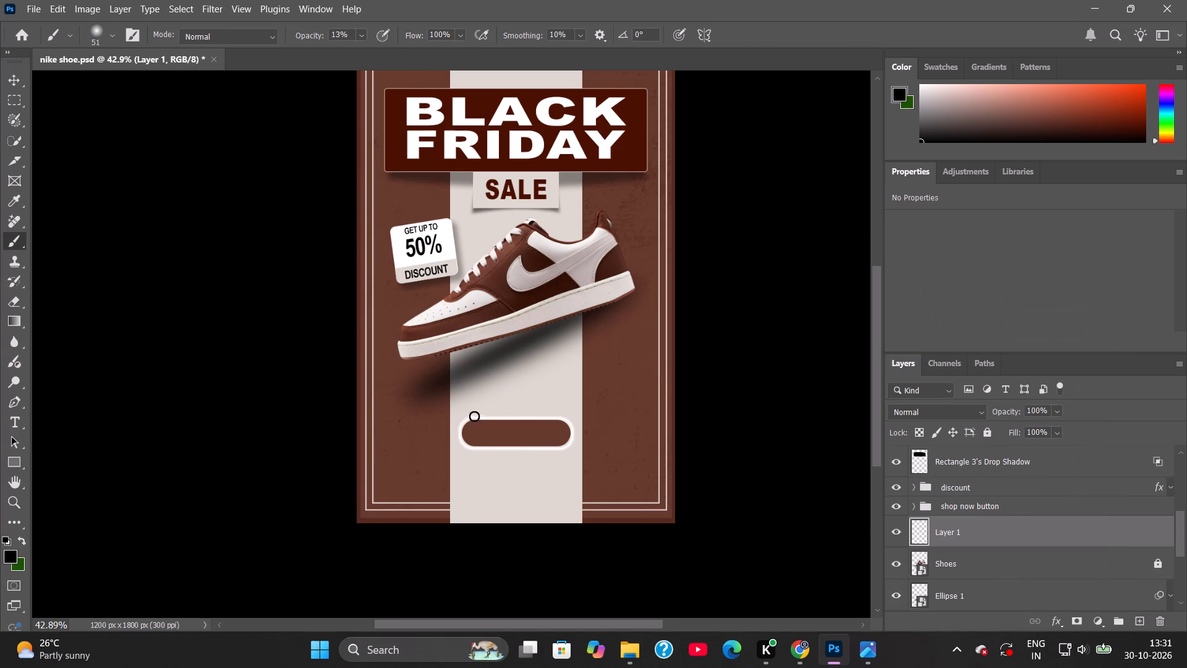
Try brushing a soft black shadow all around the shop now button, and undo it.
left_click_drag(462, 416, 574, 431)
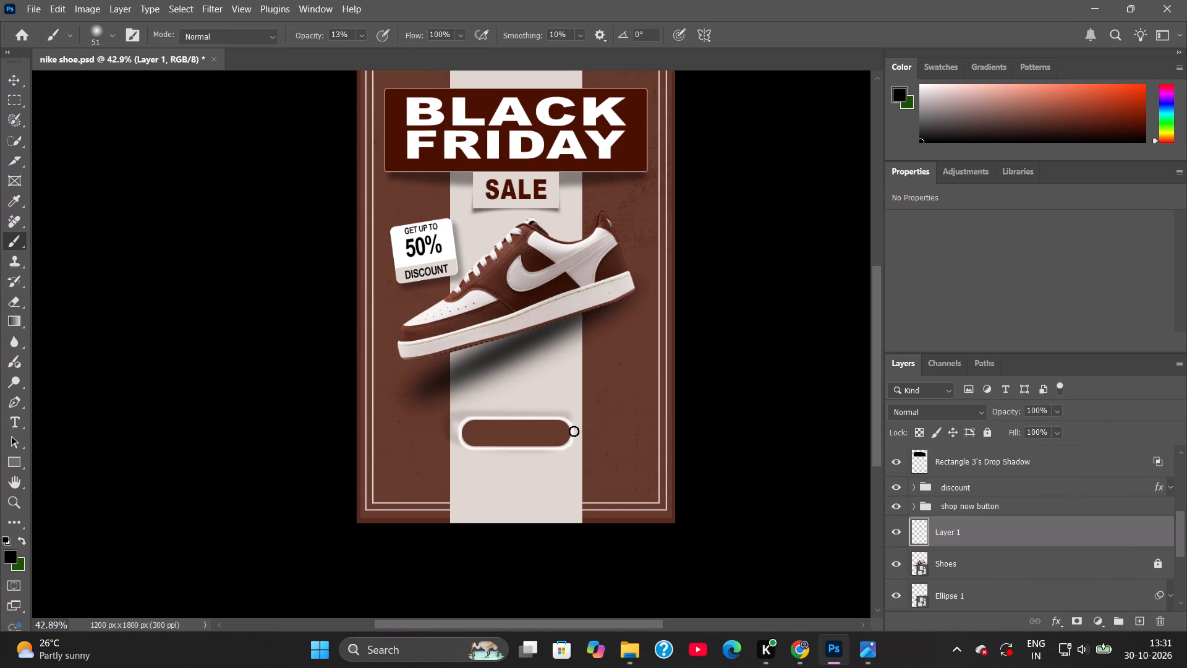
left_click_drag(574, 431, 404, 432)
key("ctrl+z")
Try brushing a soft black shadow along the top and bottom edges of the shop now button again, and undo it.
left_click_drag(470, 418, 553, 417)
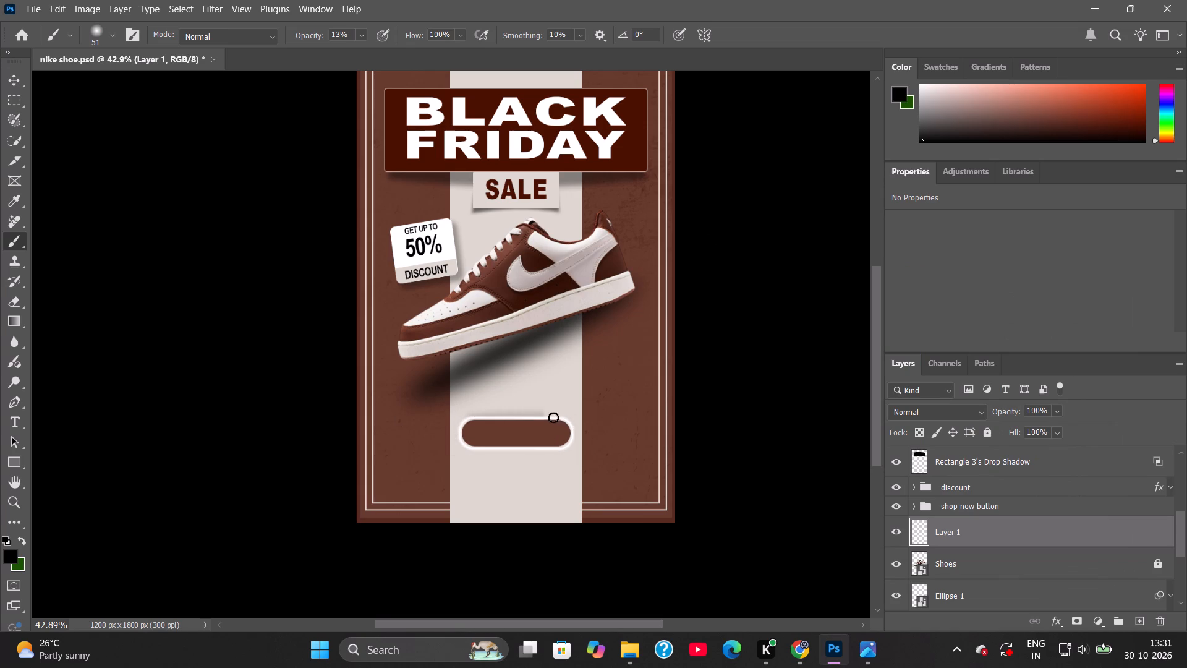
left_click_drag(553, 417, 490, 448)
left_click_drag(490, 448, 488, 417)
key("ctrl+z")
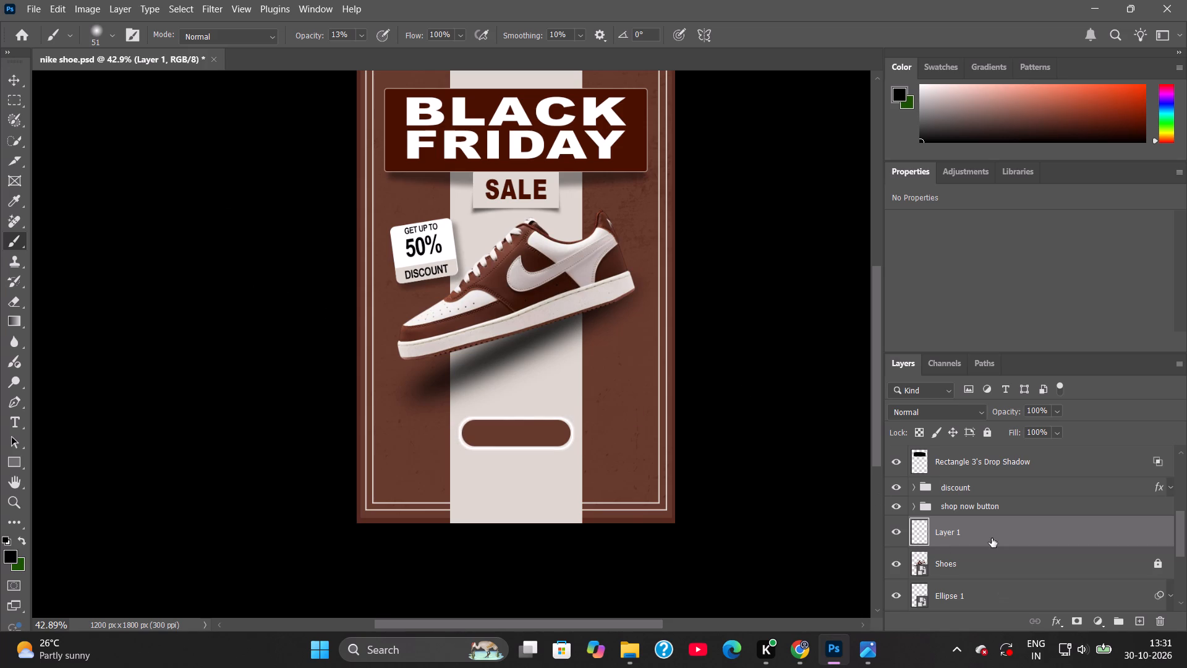
Delete the empty Layer 1 above the Shoes layer and save the poster.
left_click(992, 538)
key("Delete")
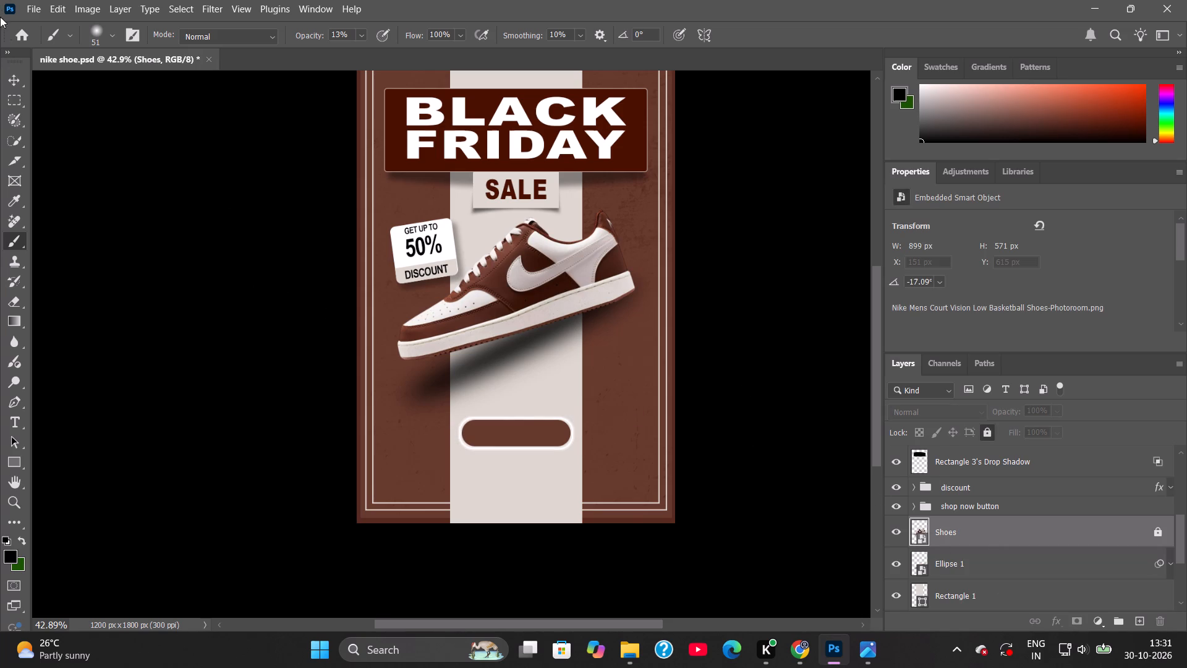
left_click(19, 80)
left_click(755, 528)
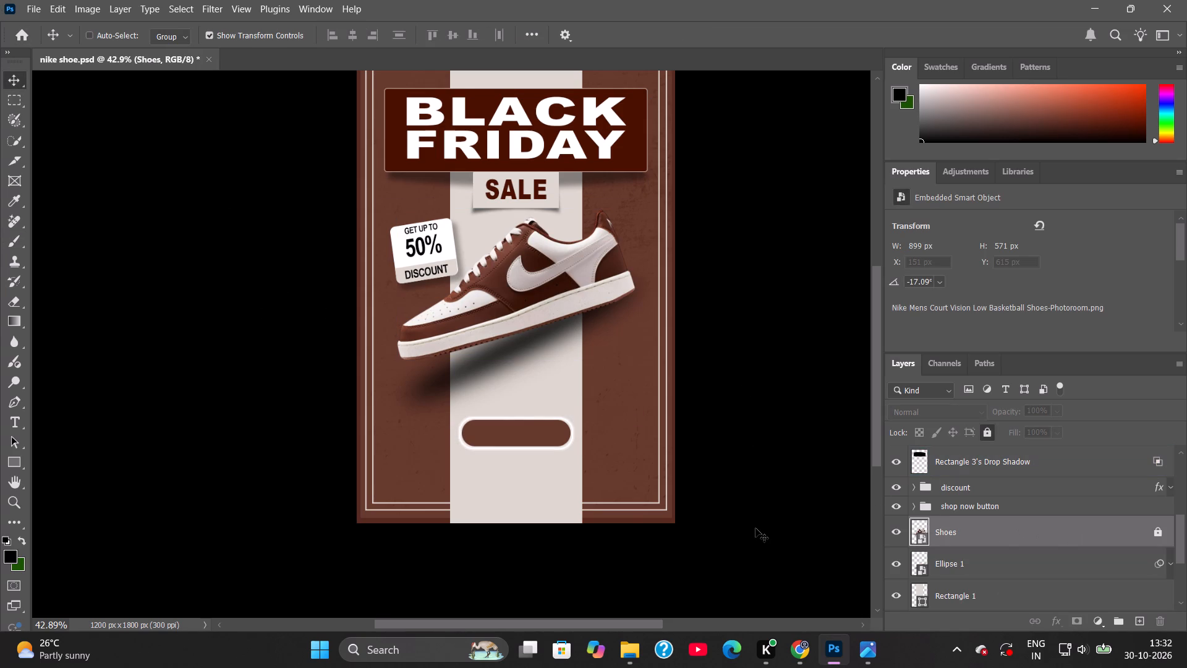
key("ctrl+s")
left_click(982, 523)
key("ctrl+s")
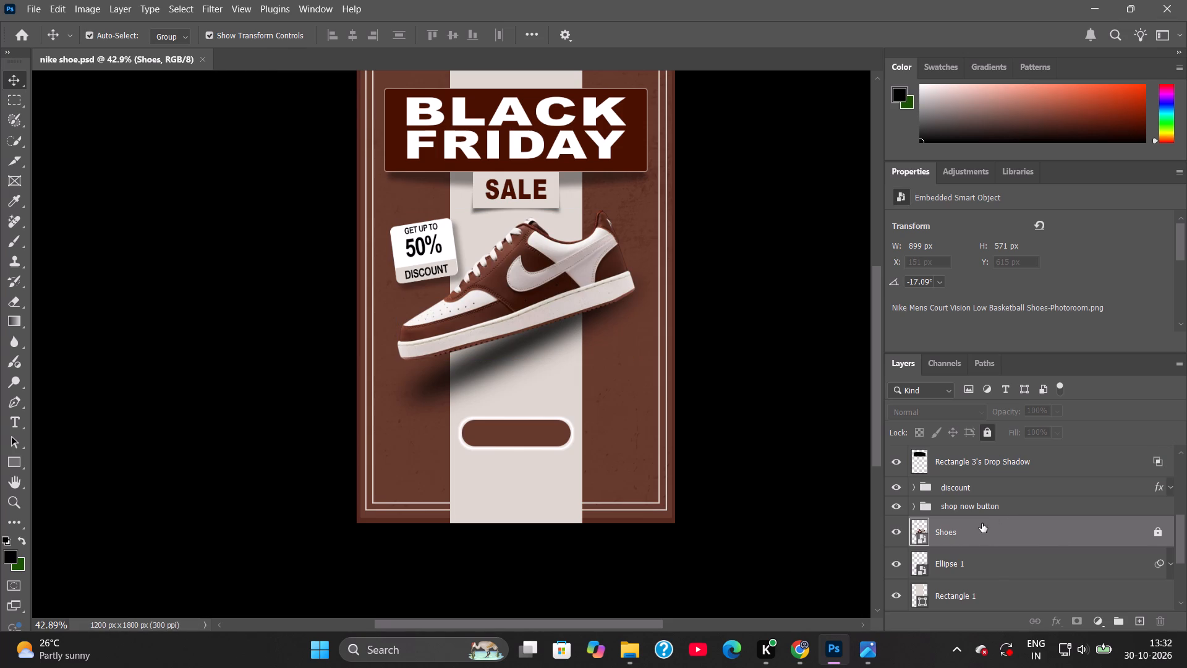
Add a drop shadow to the shop now button group with the angle set to 90°.
left_click(982, 508)
double_click(1154, 508)
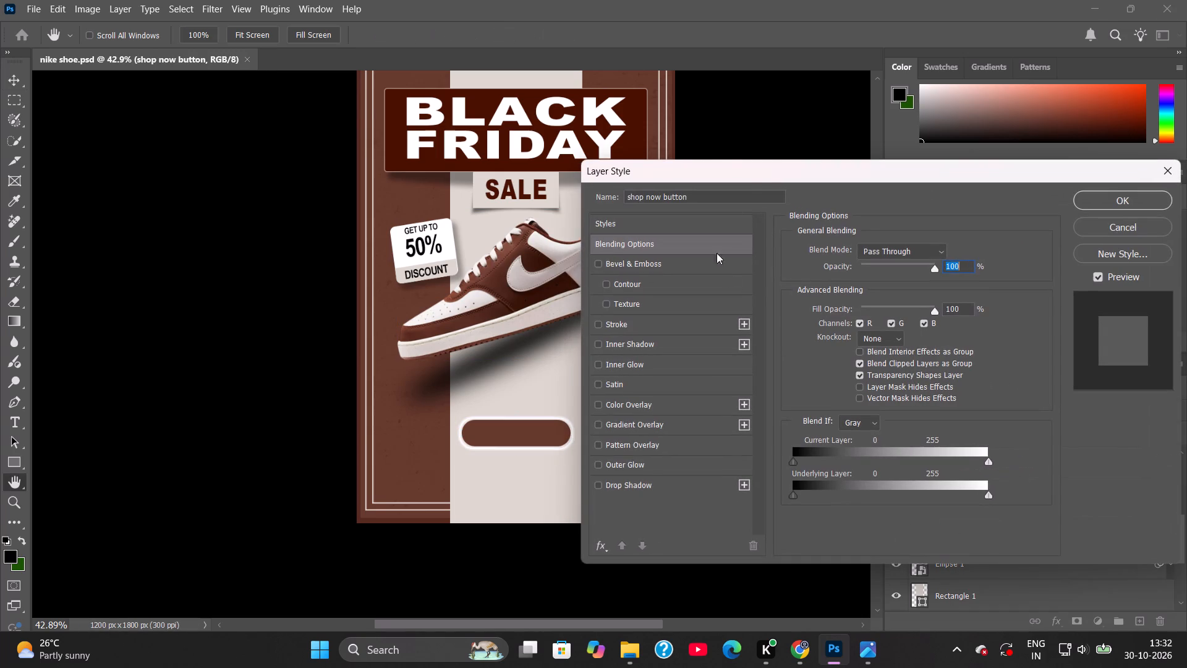
left_click_drag(767, 173, 788, 171)
left_click(649, 489)
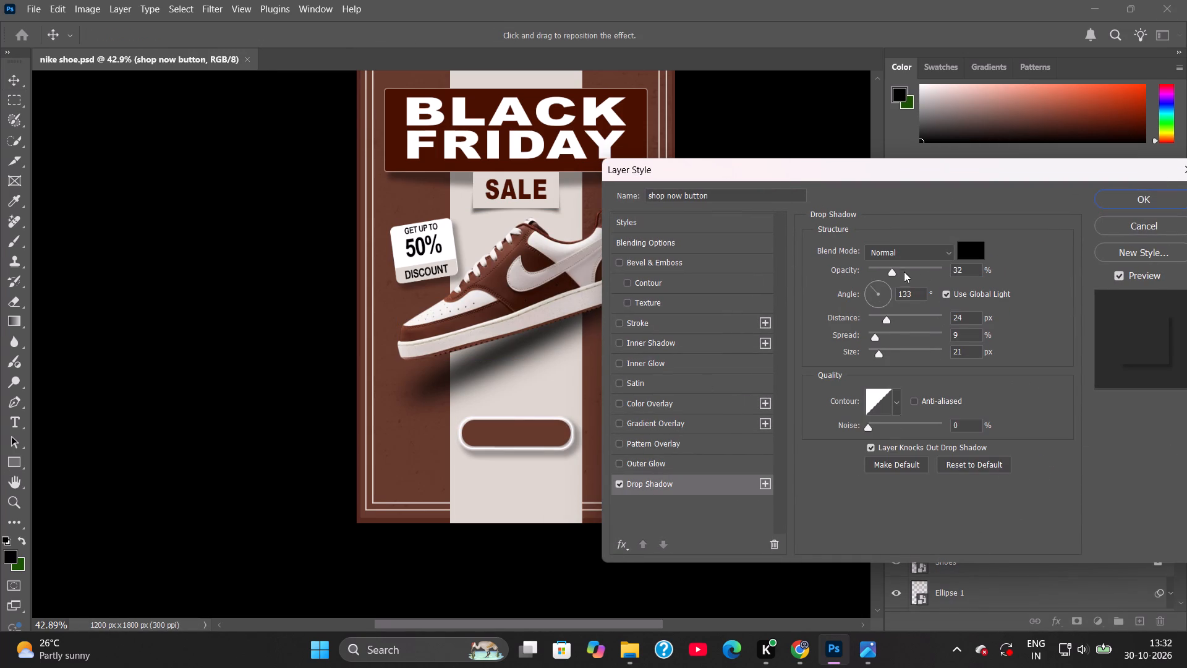
left_click_drag(914, 292, 875, 291)
left_click_drag(875, 291, 854, 291)
type("90")
key("Return")
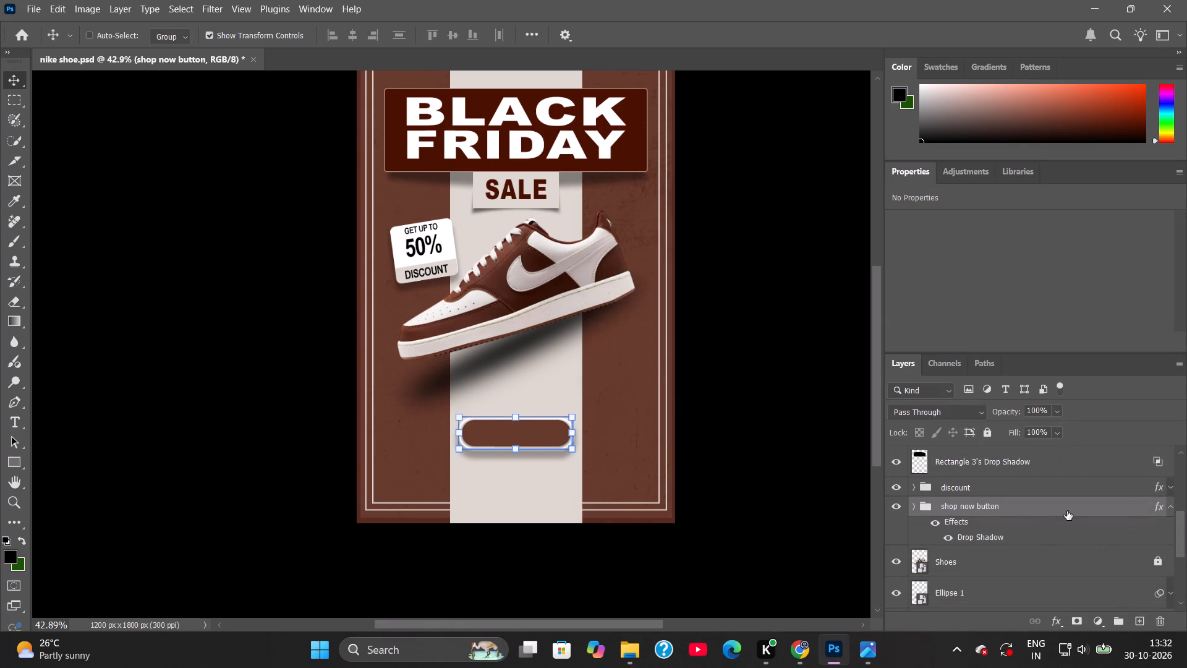
Refine the shop now button group's drop shadow to 29% opacity, 18 px distance, 0% spread and 27 px size.
double_click(1067, 511)
left_click(644, 488)
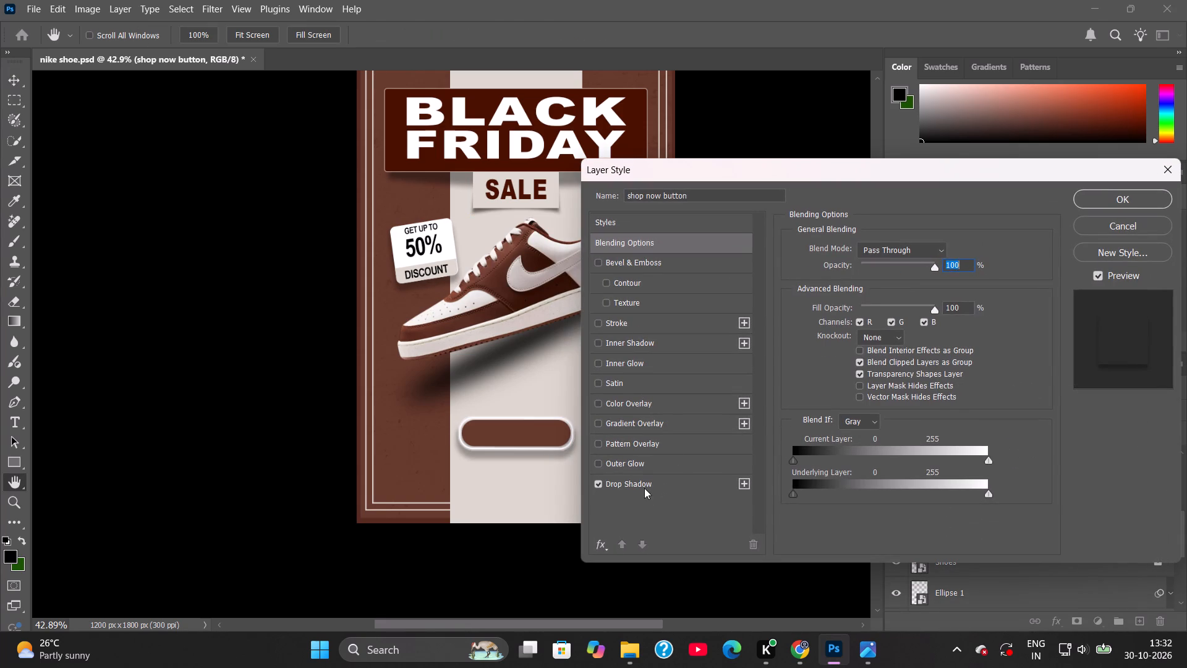
left_click_drag(938, 178, 1002, 157)
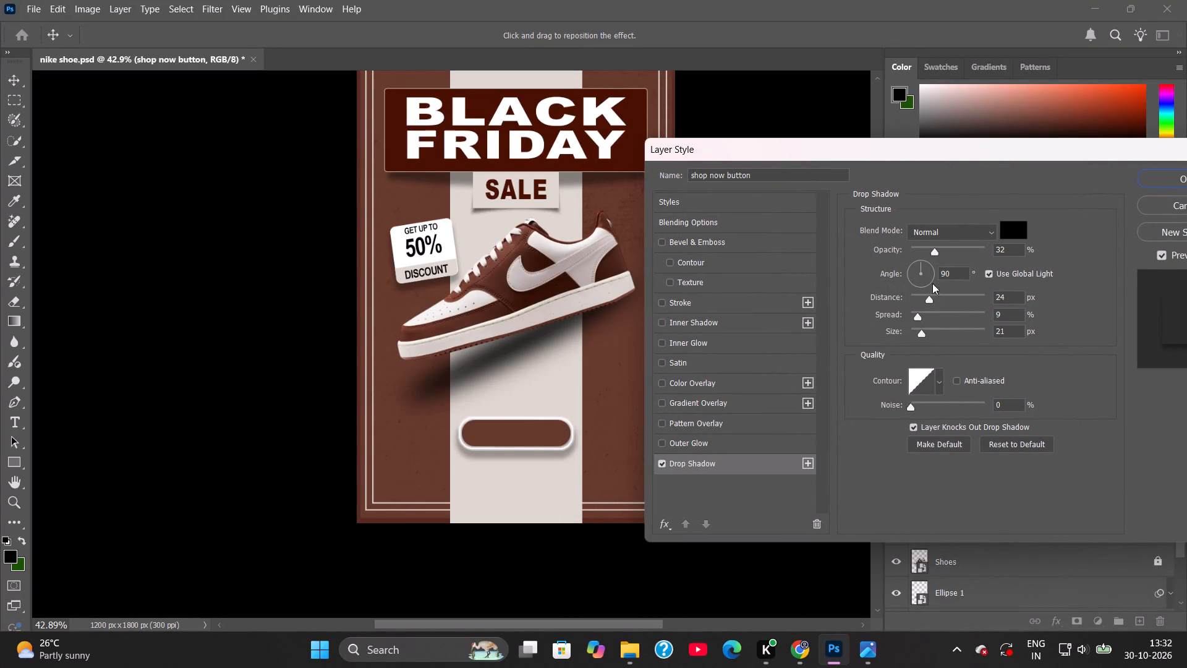
left_click_drag(930, 295, 919, 301)
left_click_drag(919, 301, 913, 301)
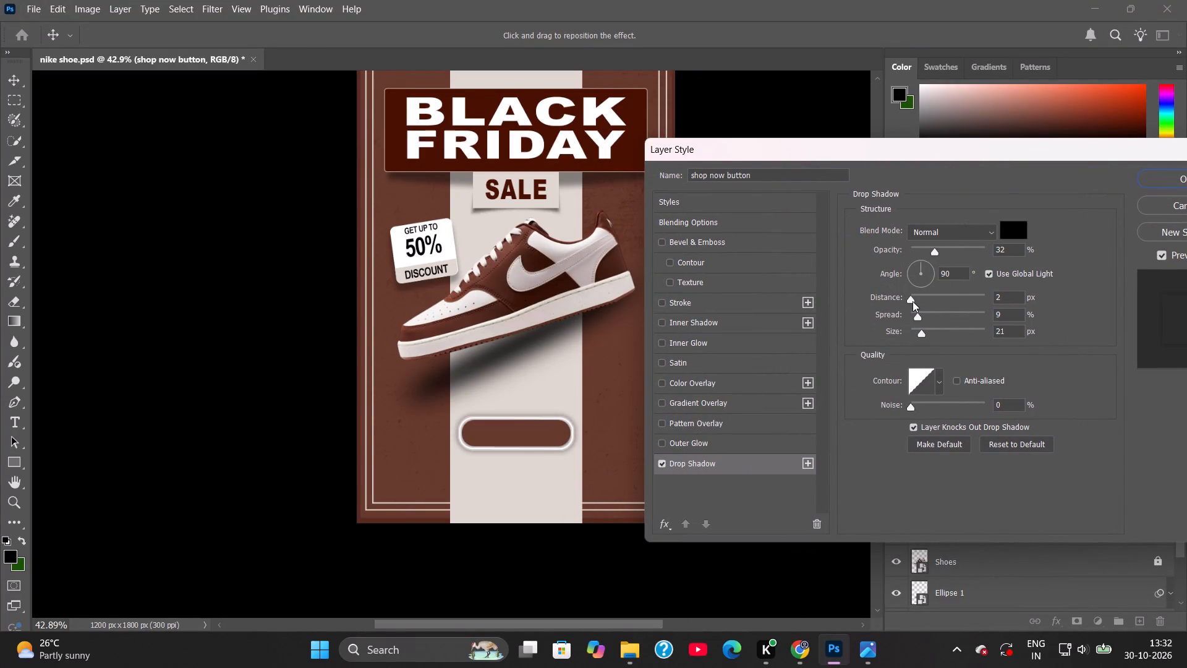
left_click_drag(913, 301, 917, 301)
left_click_drag(917, 301, 920, 301)
left_click_drag(920, 315, 898, 310)
left_click(920, 332)
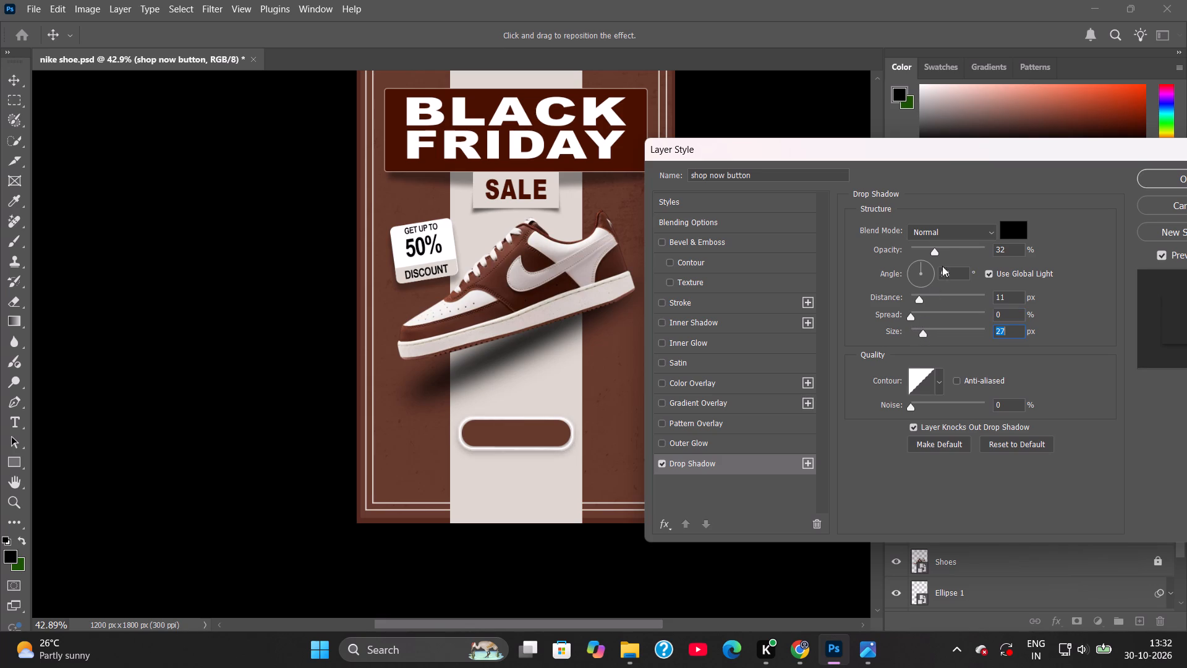
left_click_drag(934, 254, 914, 258)
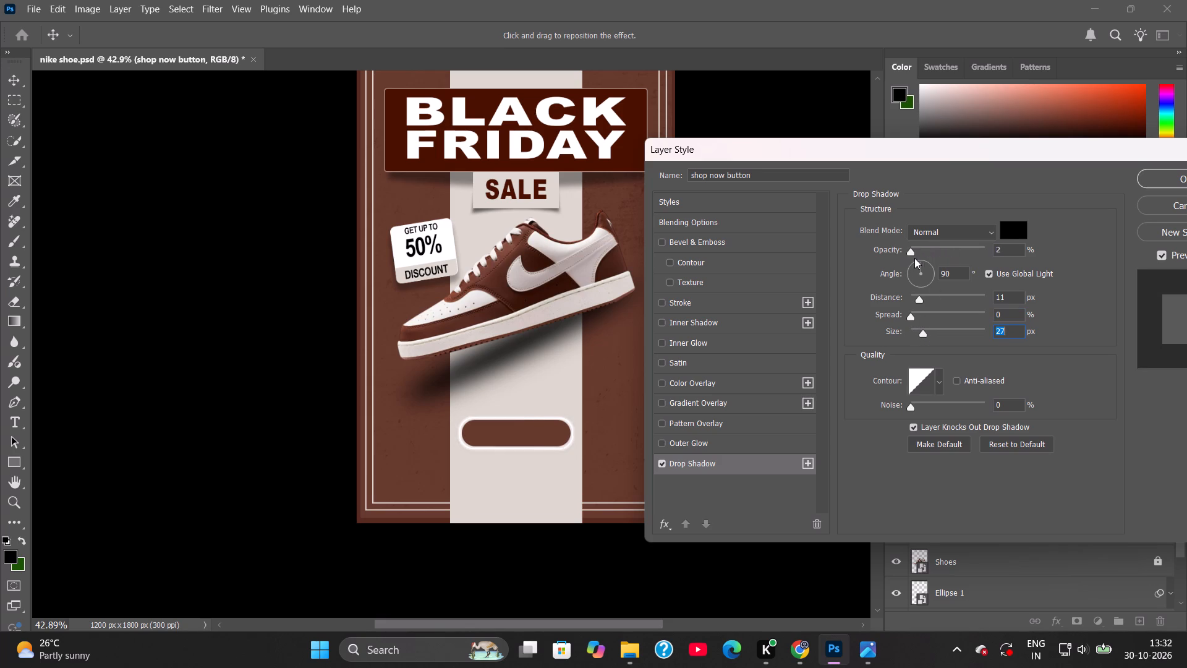
left_click_drag(914, 258, 933, 259)
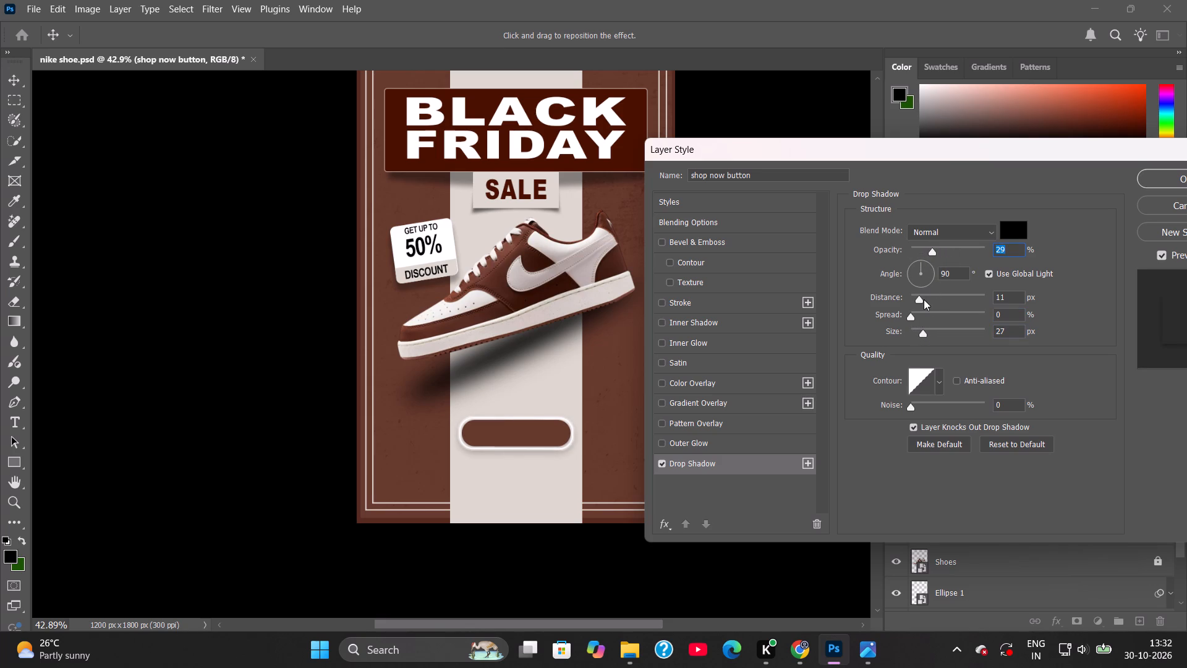
left_click(921, 299)
left_click_drag(926, 153, 861, 169)
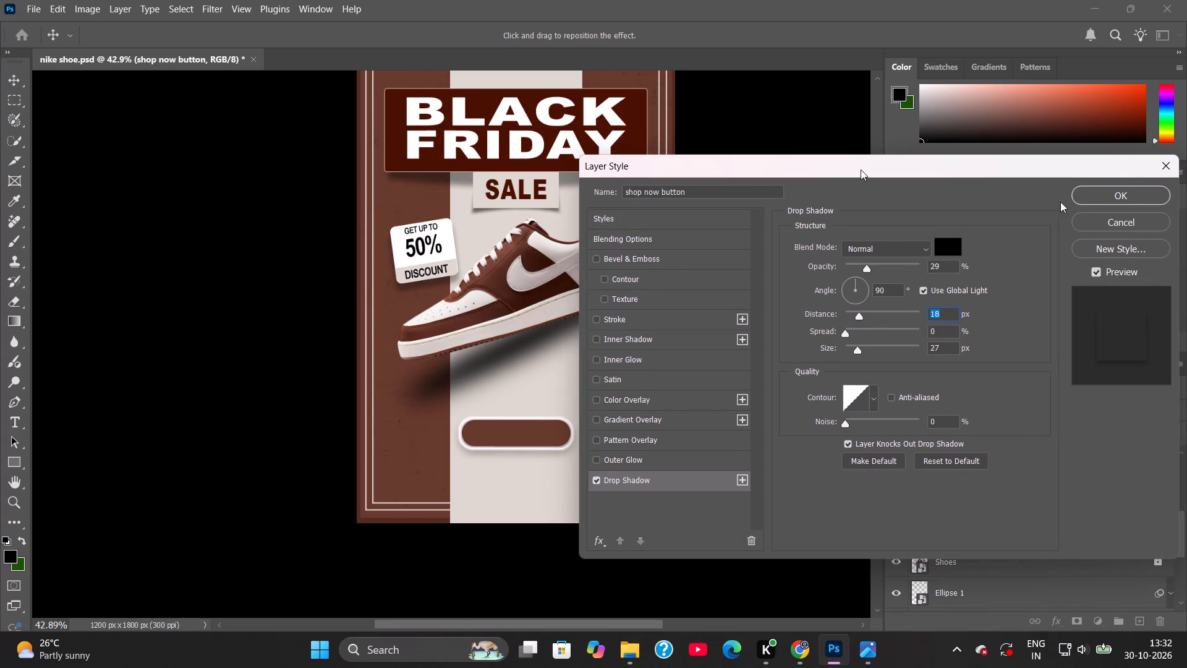
left_click(1100, 199)
Save the poster with the button's new drop shadow.
left_click(968, 565)
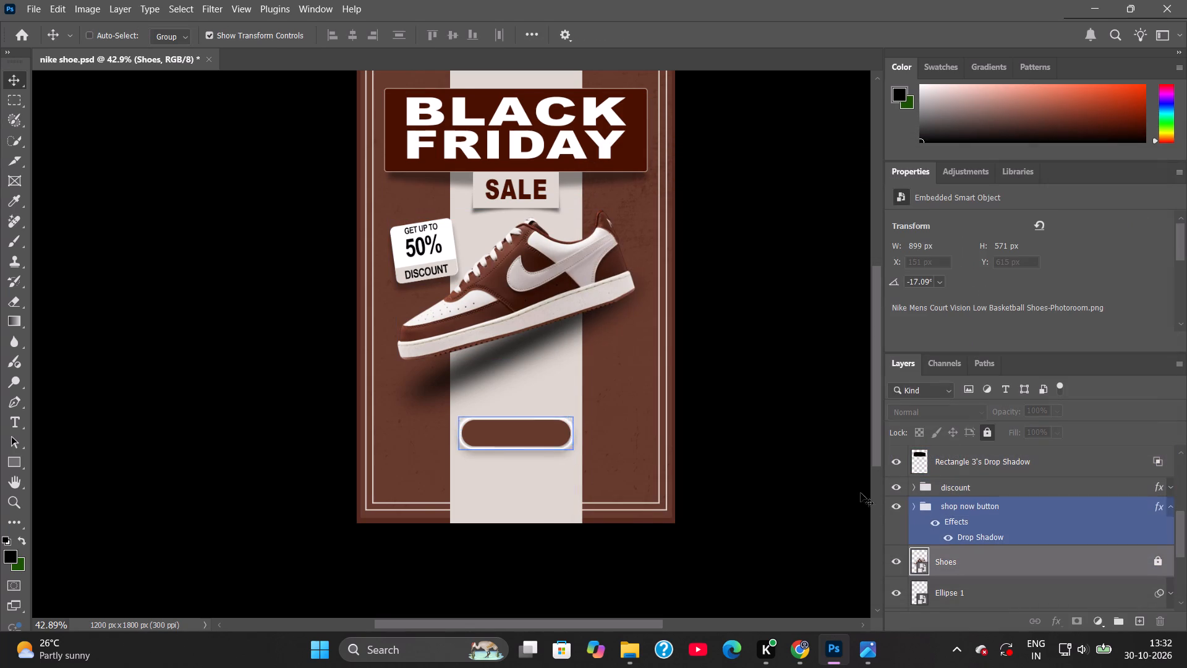
left_click(818, 463)
key("ctrl+s")
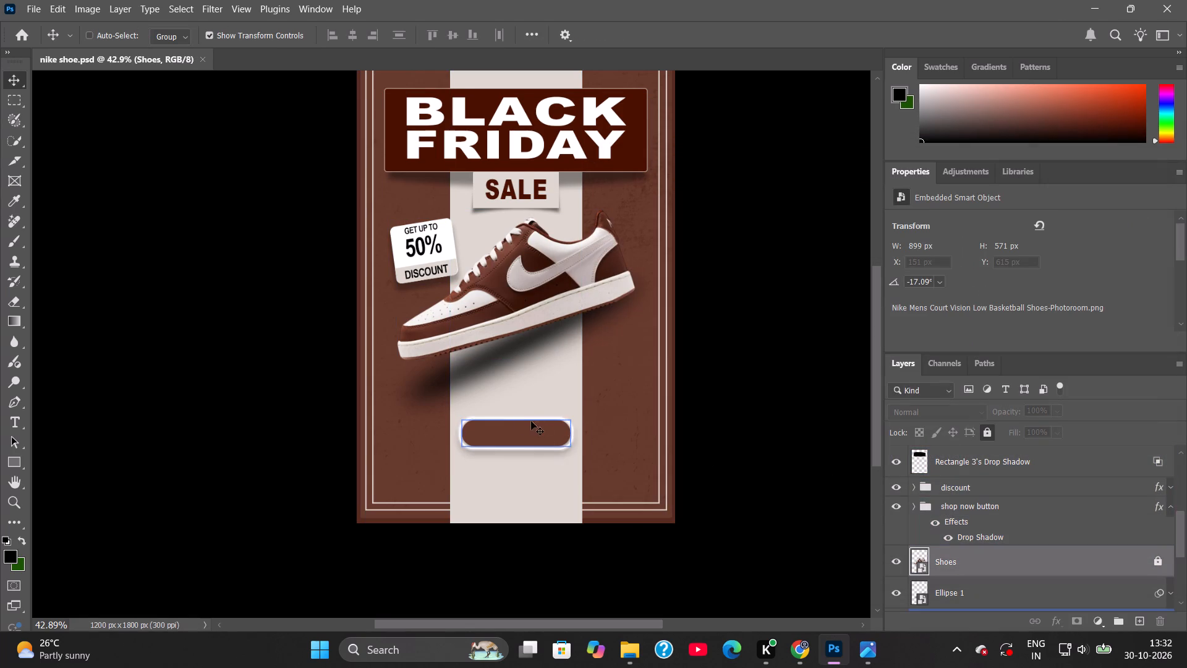
Examine the shop now button's shadow up close and check the overall poster layout.
scroll(519, 421, "up", 12, "alt")
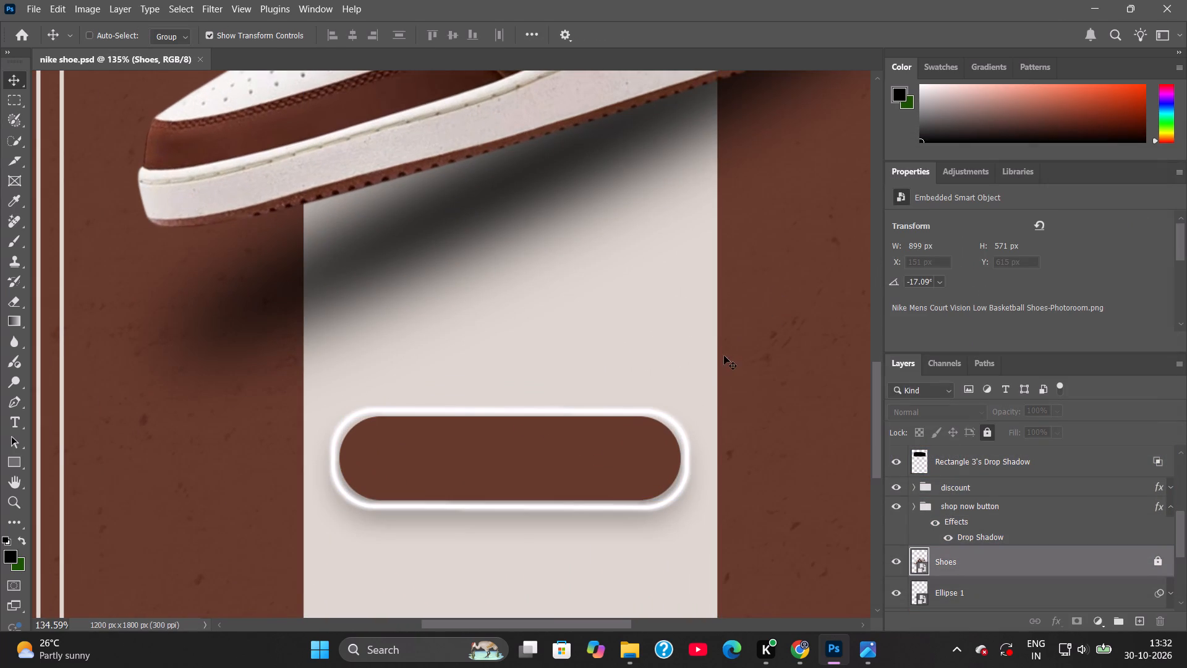
scroll(593, 374, "down", 14, "alt")
key("space")
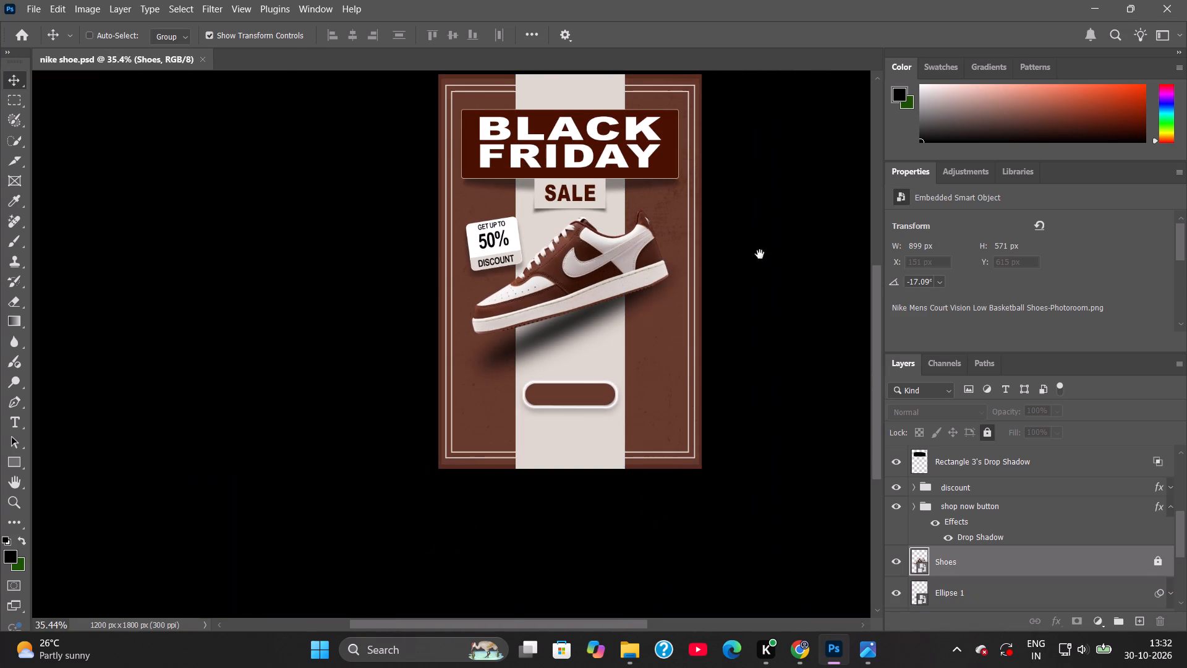
left_click_drag(760, 262, 736, 317)
key("space")
key("space")
key("space")
key("space")
key("space")
key("space")
key("space")
key("space")
key("space")
key("space")
key("space")
key("space")
key("space")
key("space")
key("space")
left_click_drag(666, 348, 720, 178)
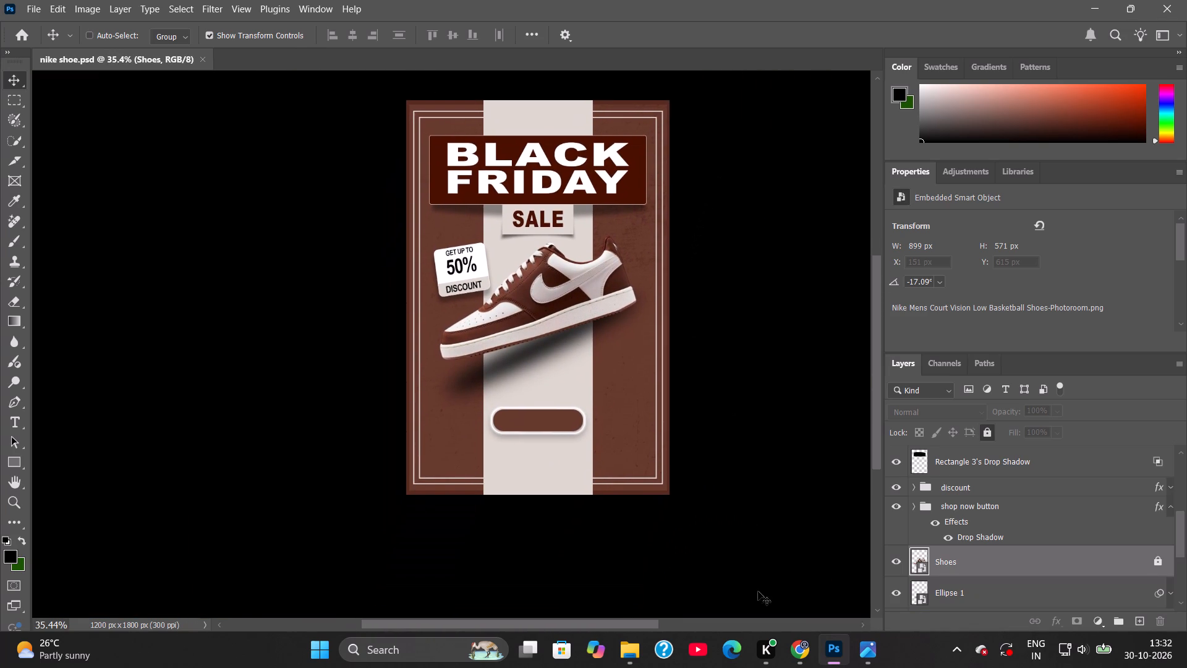